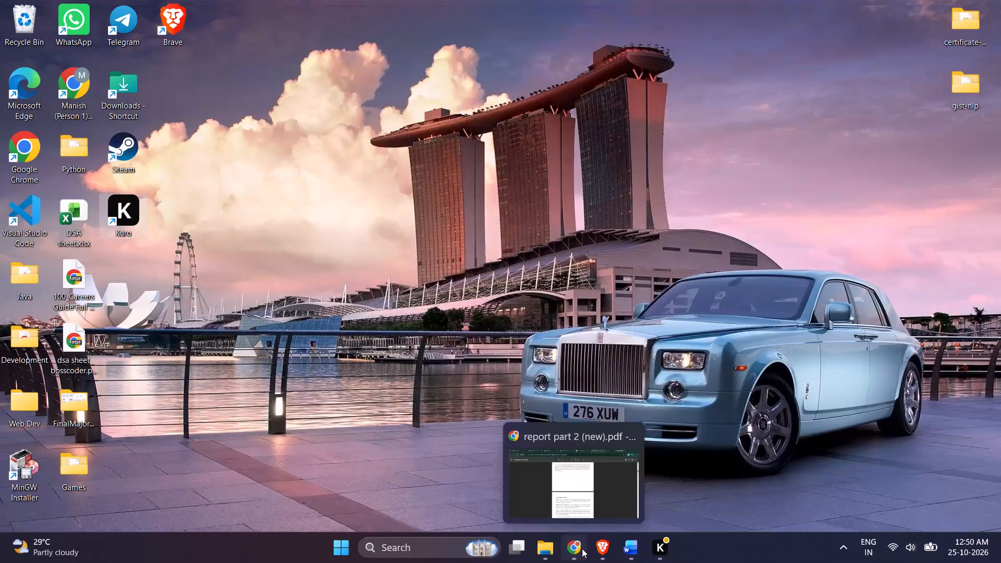
Switch to the Major Project Report sem 7 document in Word and look through it as far as Chapter 3, Proposed System.
click(629, 552)
scroll(495, 275, down, 3)
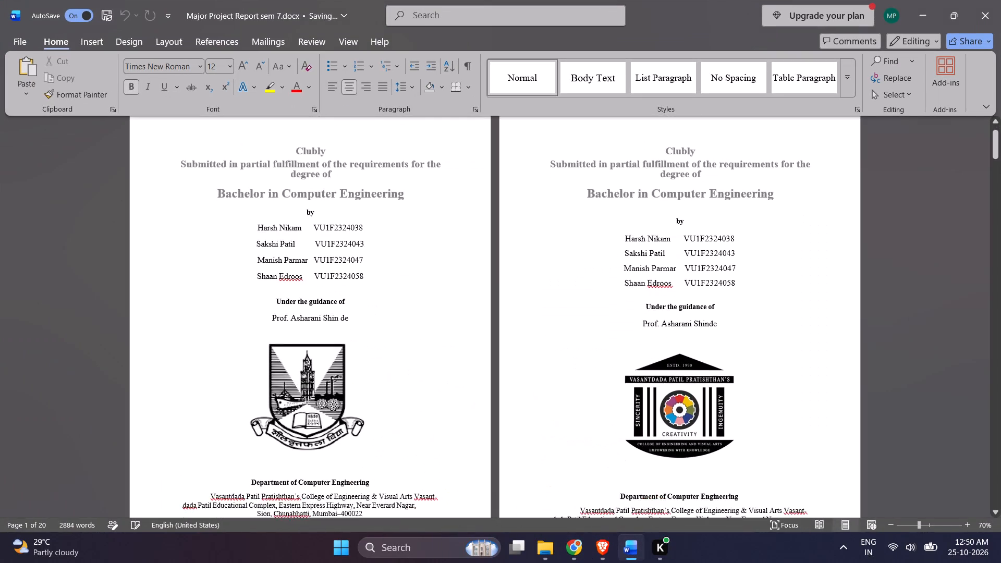
scroll(495, 275, down, 20)
scroll(495, 275, down, 20)
scroll(495, 275, down, 7)
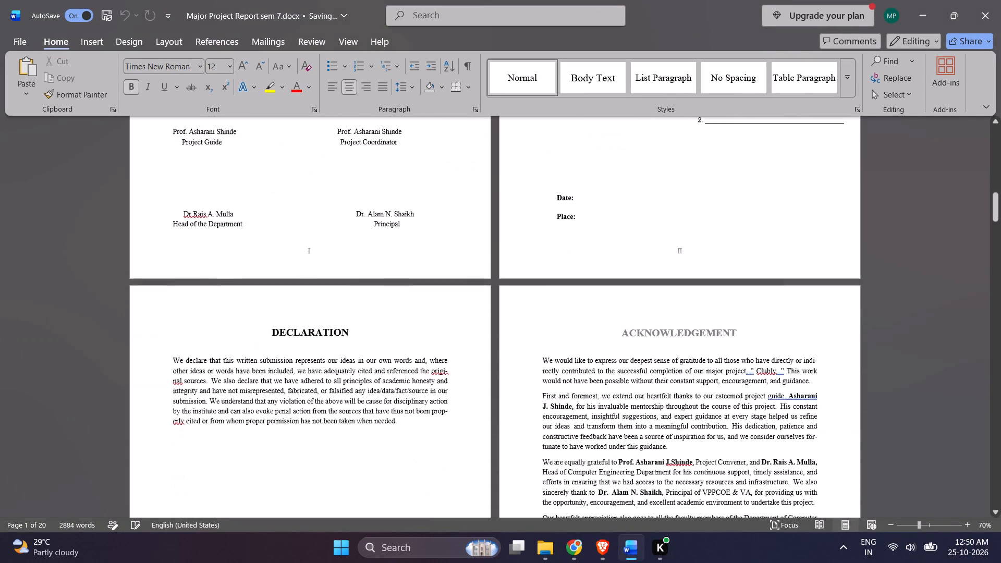
scroll(491, 272, down, 20)
scroll(491, 272, down, 20)
scroll(491, 272, down, 7)
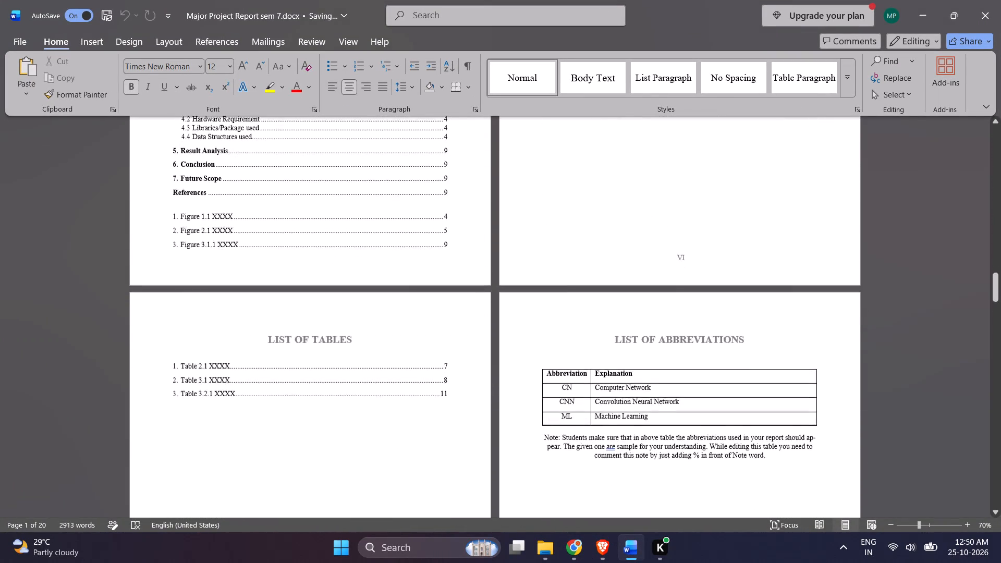
scroll(484, 268, down, 20)
scroll(484, 268, down, 15)
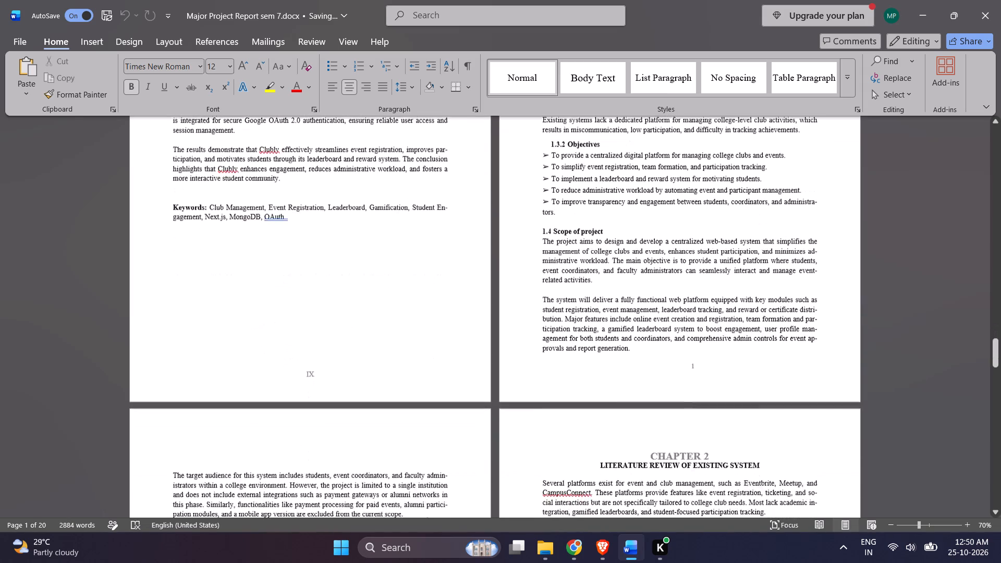
scroll(482, 254, down, 9)
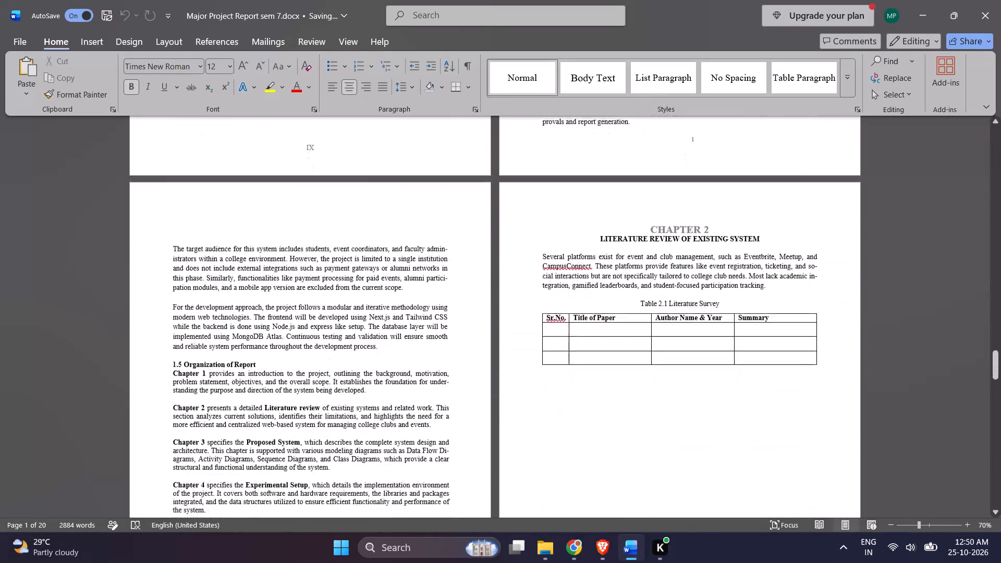
scroll(484, 266, down, 8)
scroll(484, 266, down, 20)
scroll(484, 266, down, 1)
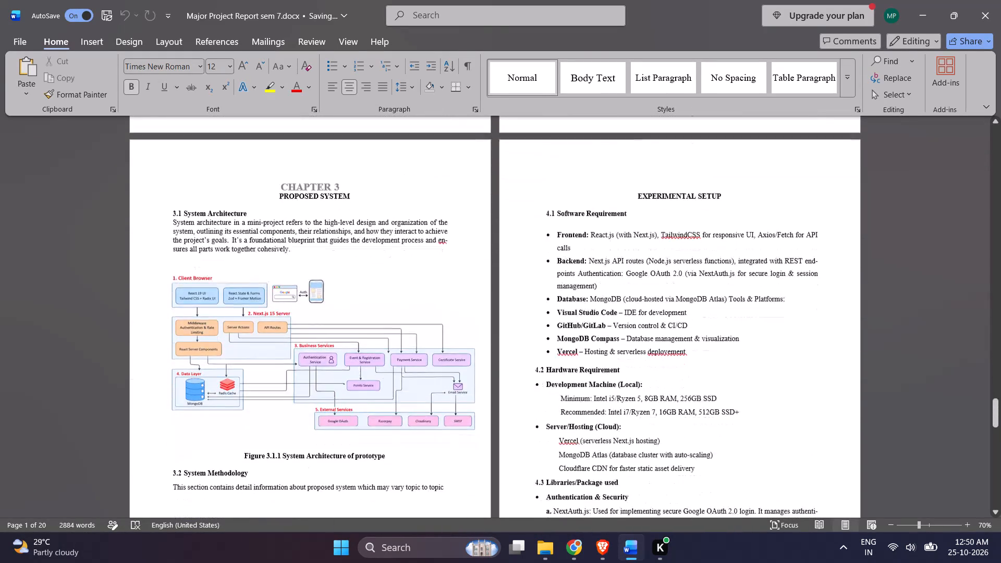
scroll(485, 263, down, 2)
scroll(485, 263, up, 6)
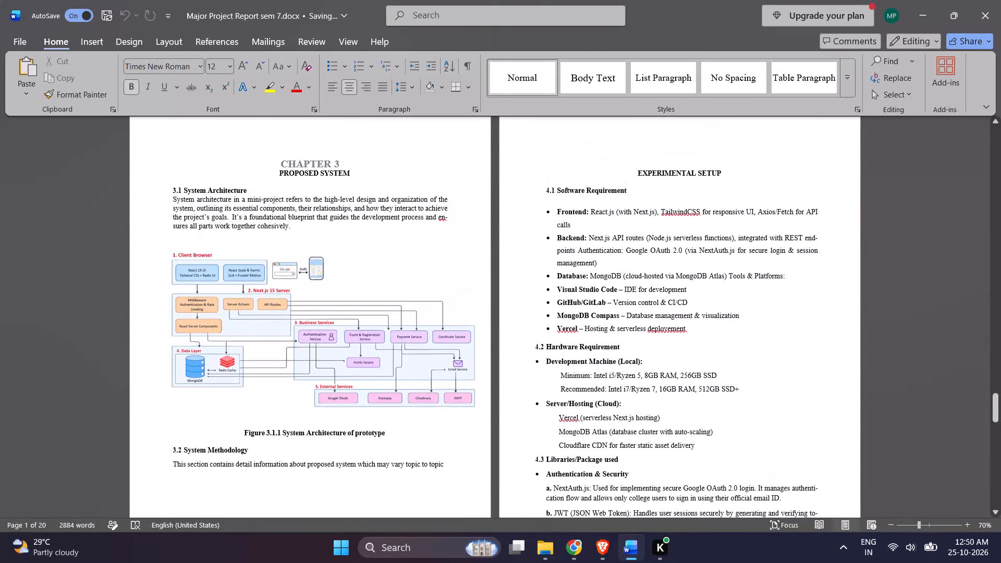
Locate the system architecture diagram under section 3.1 of Chapter 3 and select it.
click(254, 254)
click(252, 310)
key(Tab)
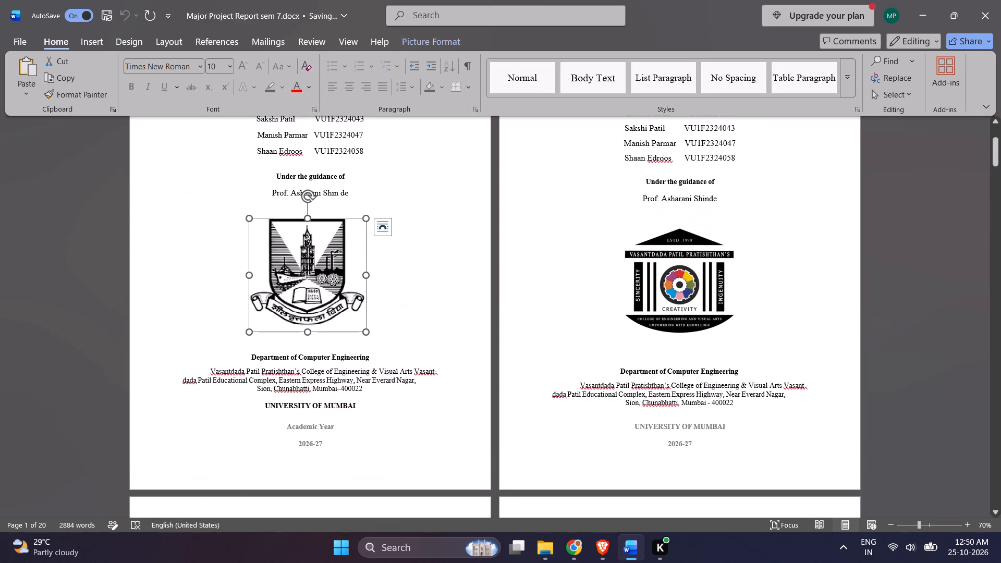
scroll(310, 303, down, 5)
click(524, 306)
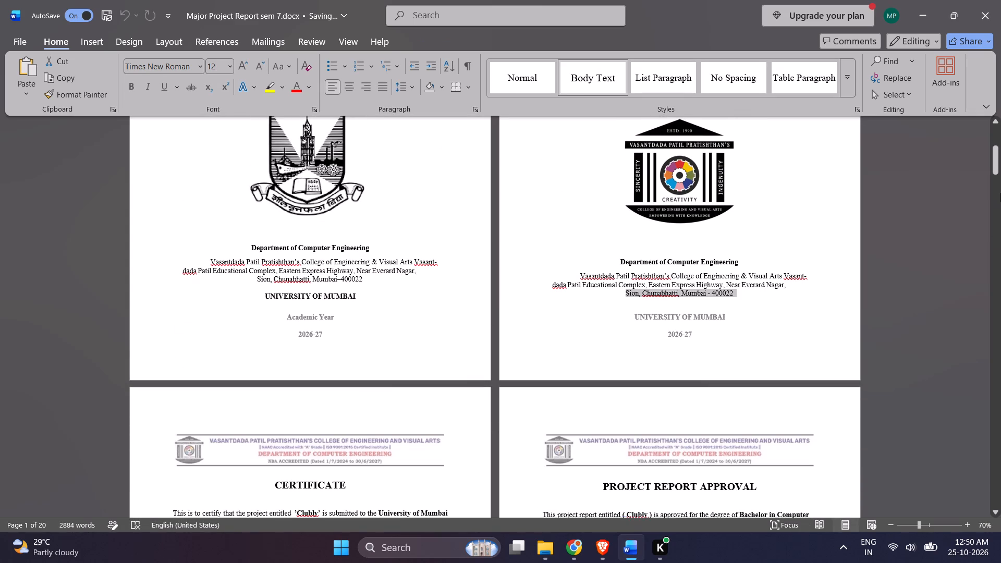
drag(998, 165, 1000, 375)
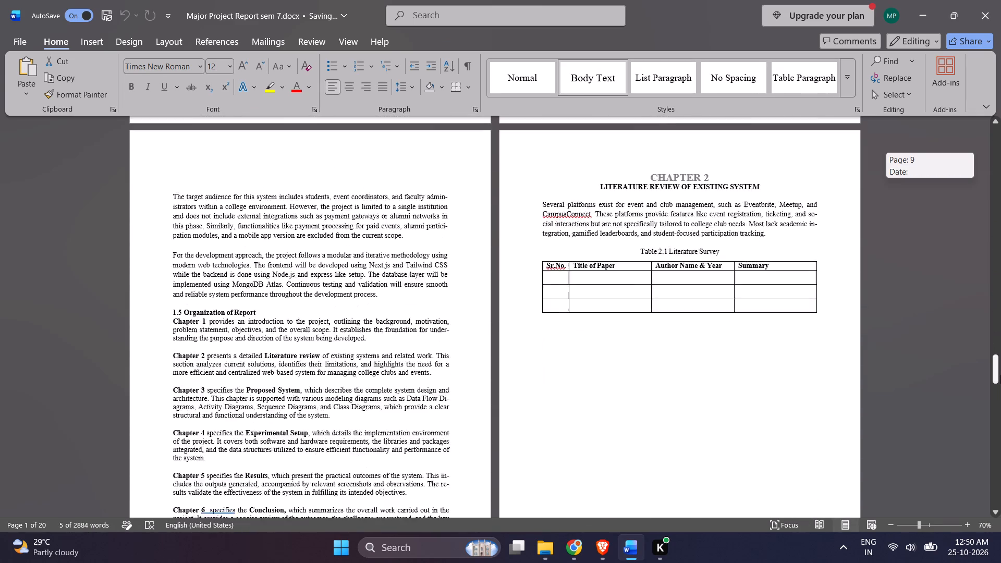
drag(1000, 375, 1000, 413)
click(421, 341)
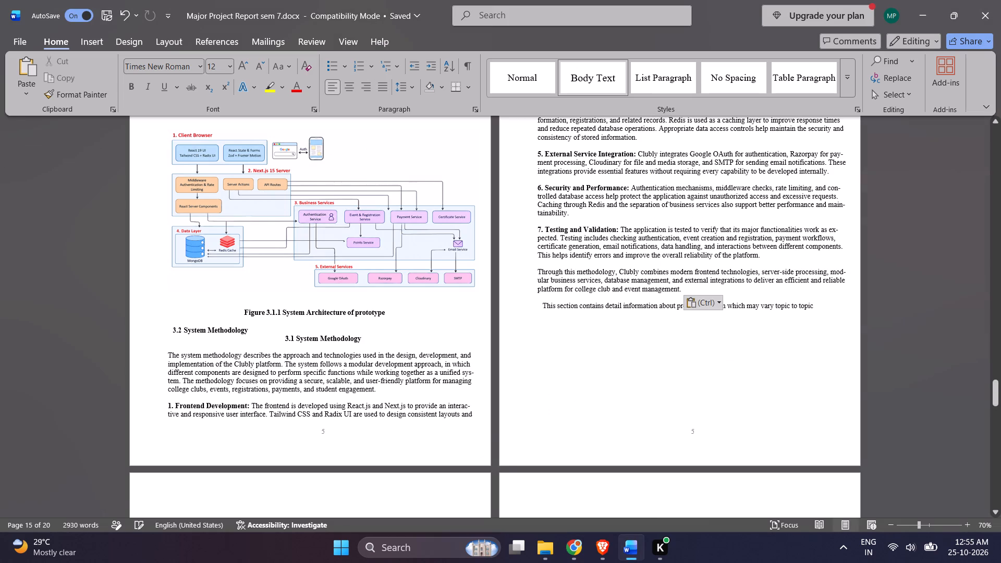
scroll(591, 352, up, 11)
scroll(593, 336, down, 6)
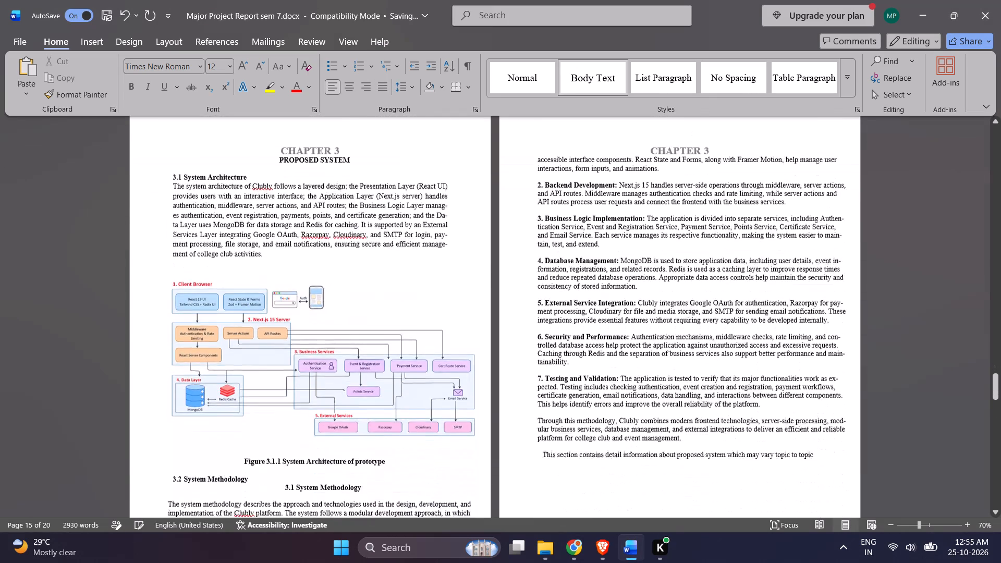
Review the report around the pasted System Methodology text, from Chapter 2 through Chapter 6, to check how the pages flow.
scroll(594, 337, down, 17)
scroll(592, 306, up, 2)
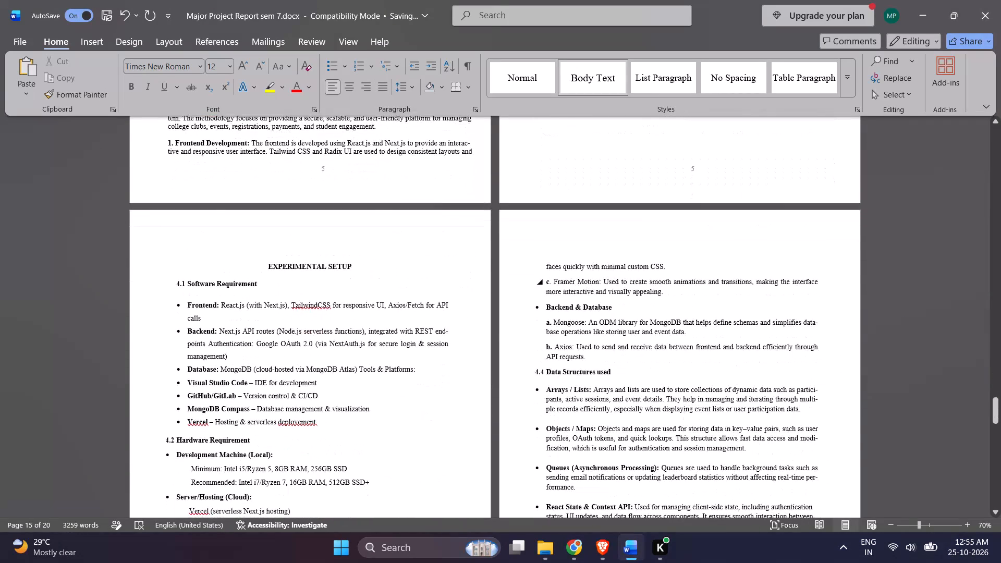
scroll(592, 306, up, 20)
scroll(592, 306, up, 1)
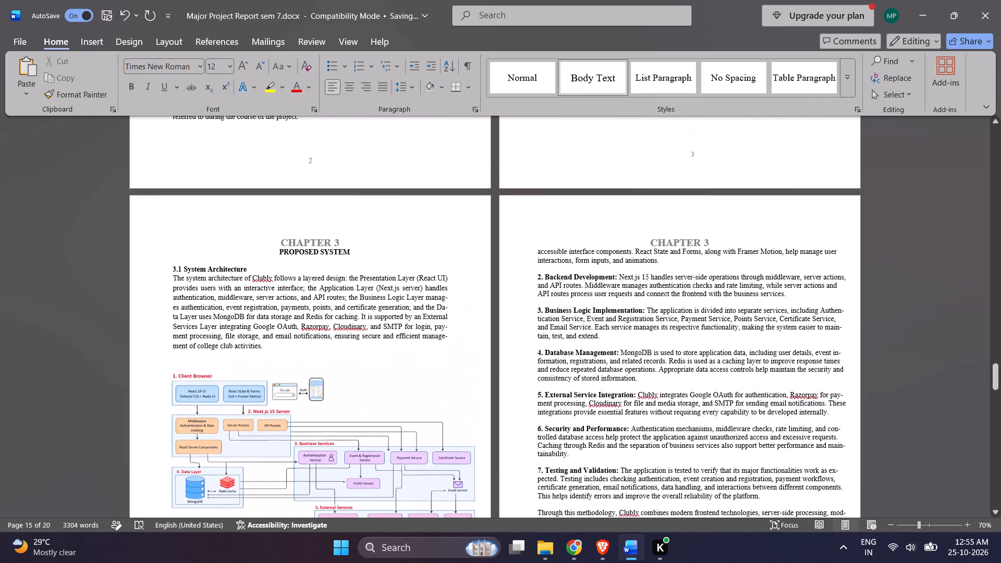
scroll(577, 295, up, 20)
scroll(577, 295, up, 7)
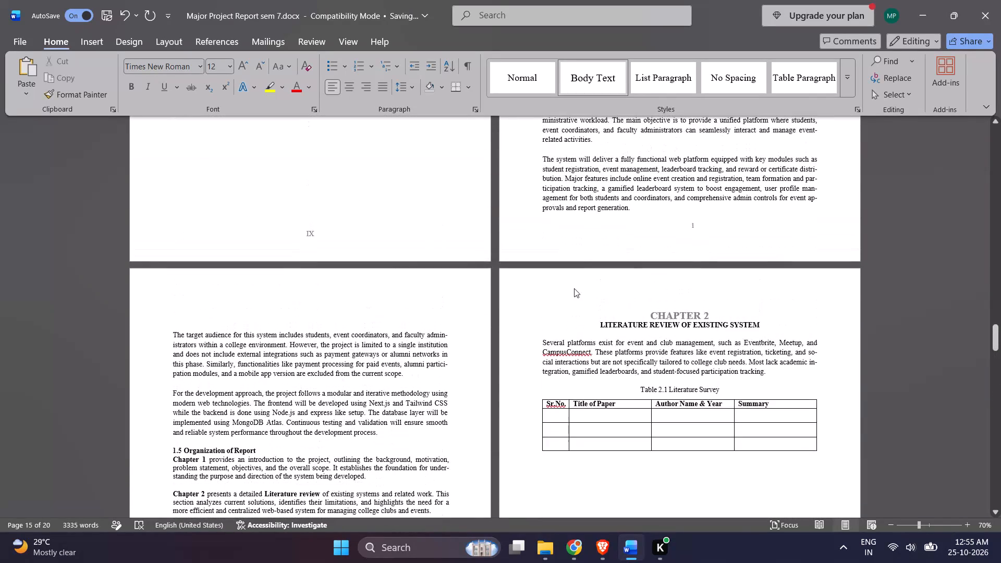
scroll(574, 288, down, 20)
scroll(574, 288, down, 20)
scroll(574, 288, down, 7)
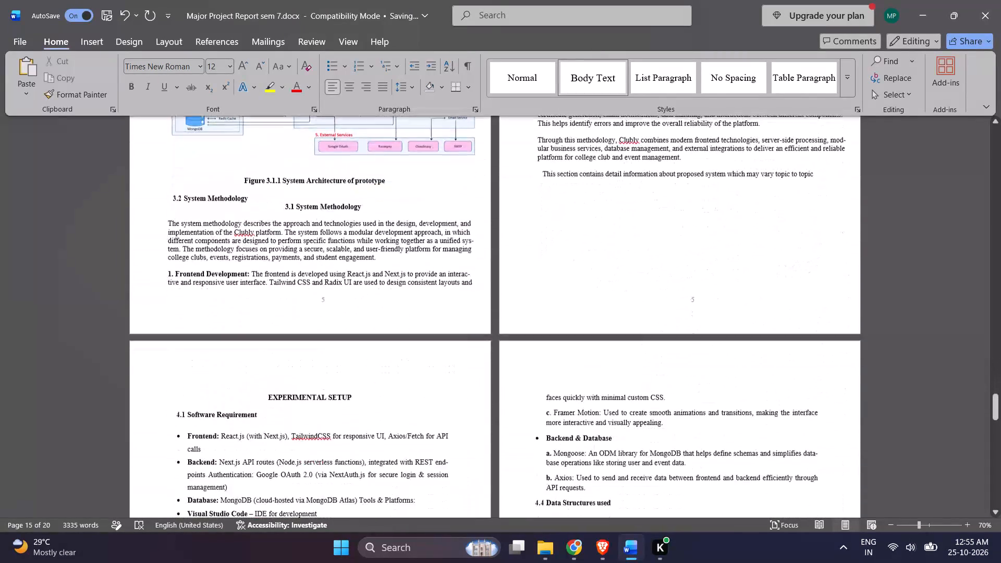
scroll(585, 284, down, 8)
scroll(588, 285, up, 2)
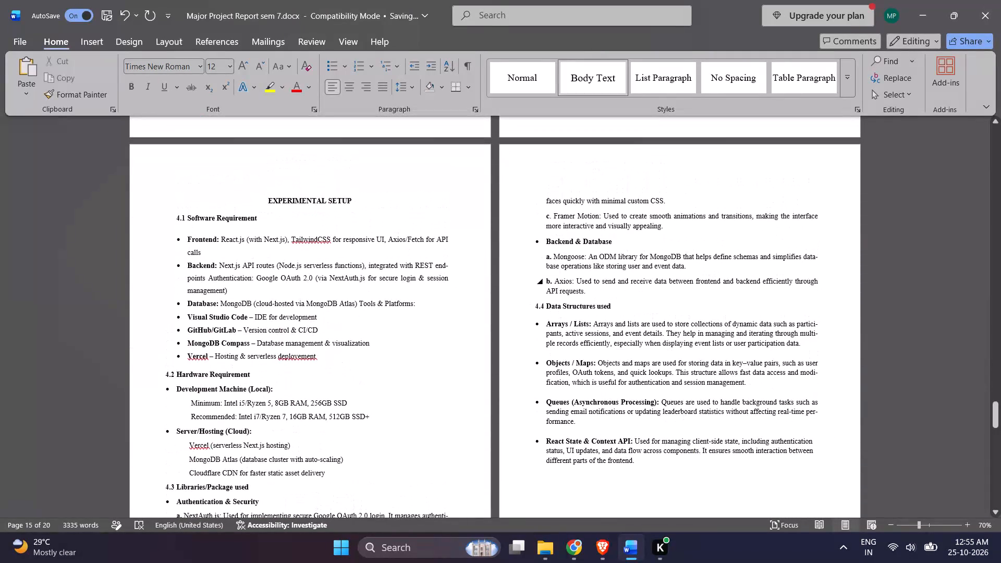
scroll(593, 287, down, 20)
scroll(593, 287, down, 4)
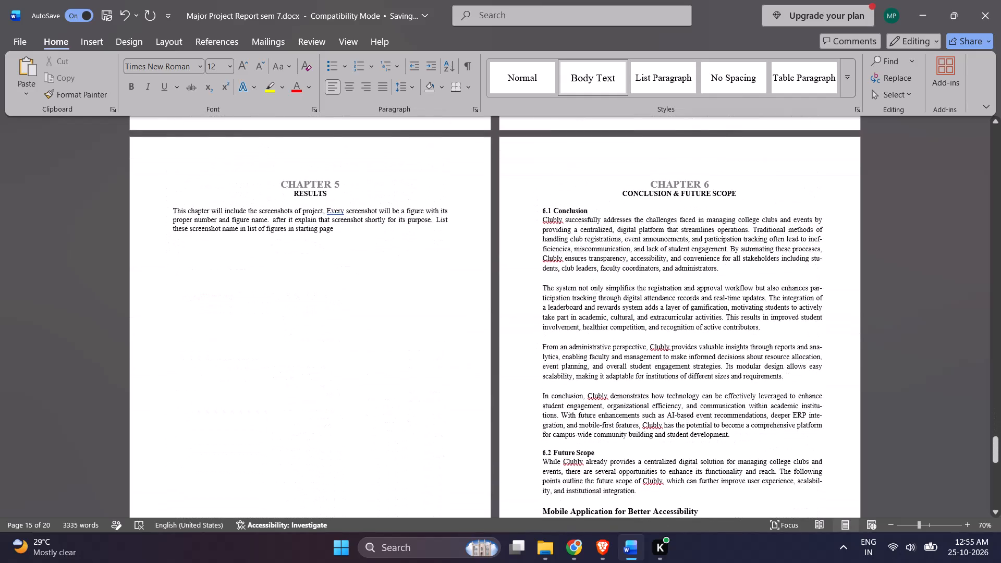
scroll(591, 287, up, 20)
scroll(591, 287, up, 3)
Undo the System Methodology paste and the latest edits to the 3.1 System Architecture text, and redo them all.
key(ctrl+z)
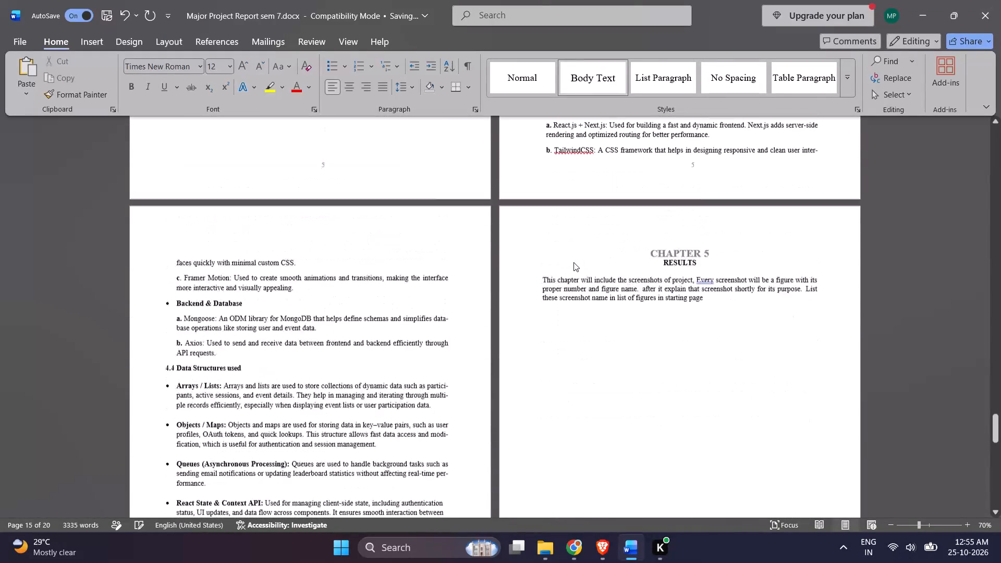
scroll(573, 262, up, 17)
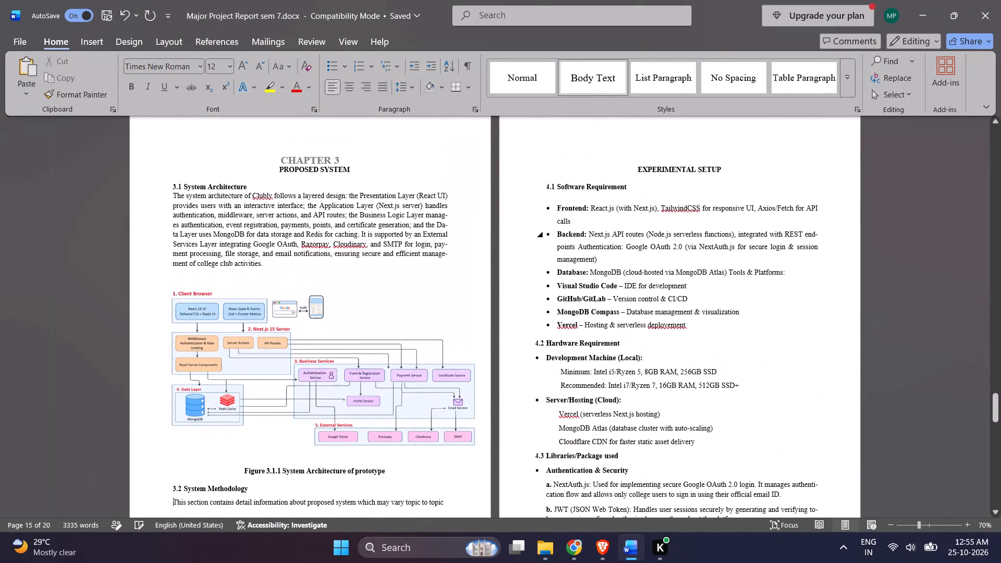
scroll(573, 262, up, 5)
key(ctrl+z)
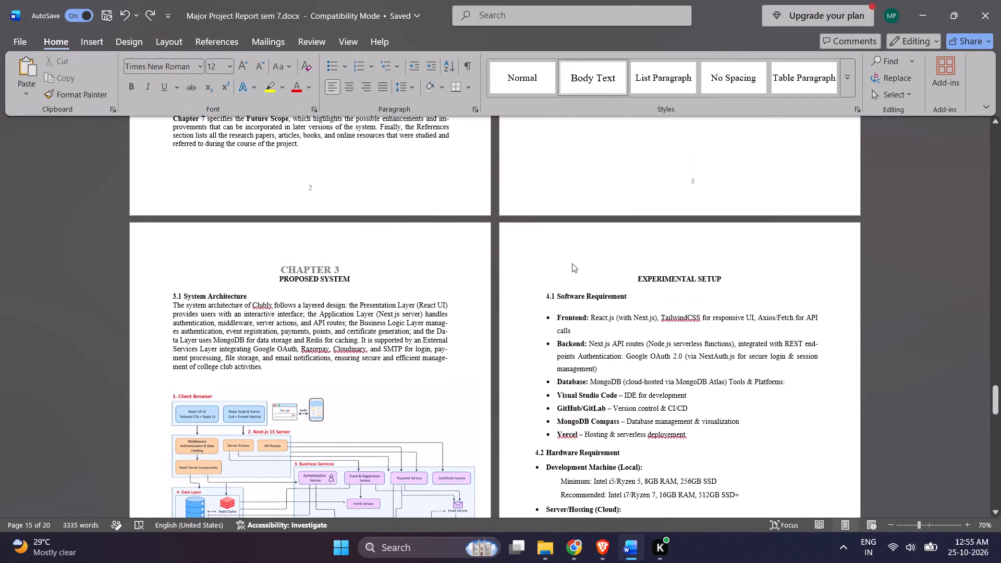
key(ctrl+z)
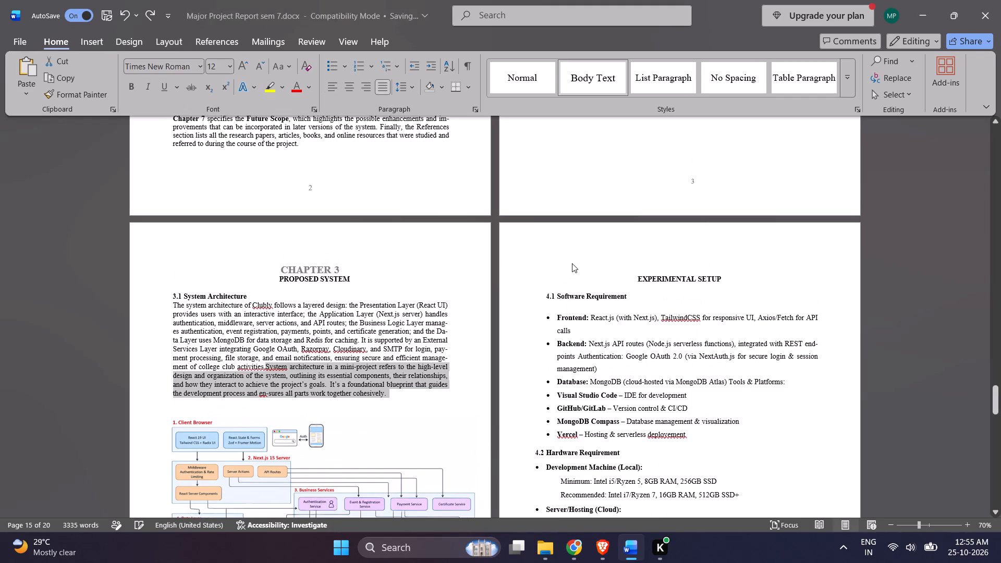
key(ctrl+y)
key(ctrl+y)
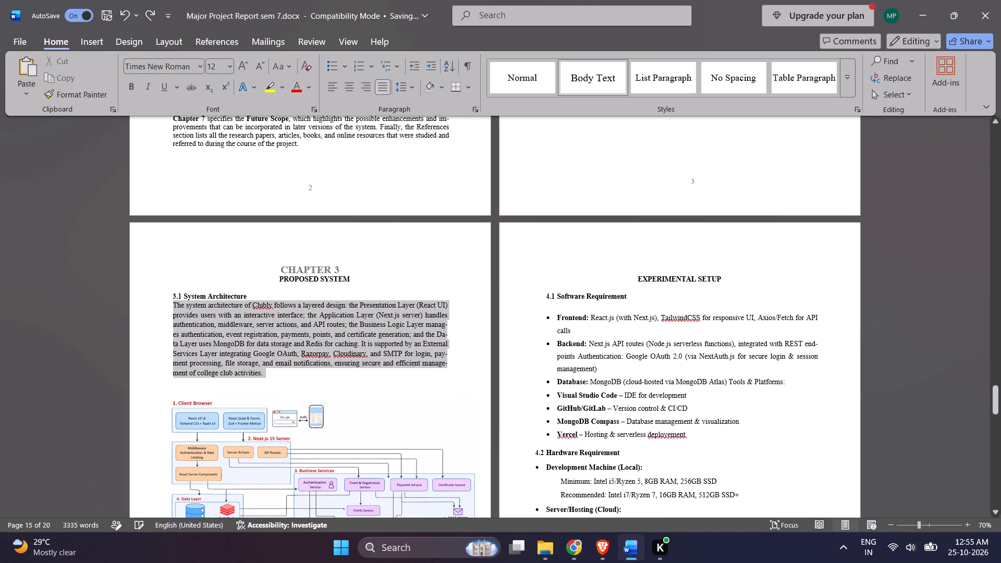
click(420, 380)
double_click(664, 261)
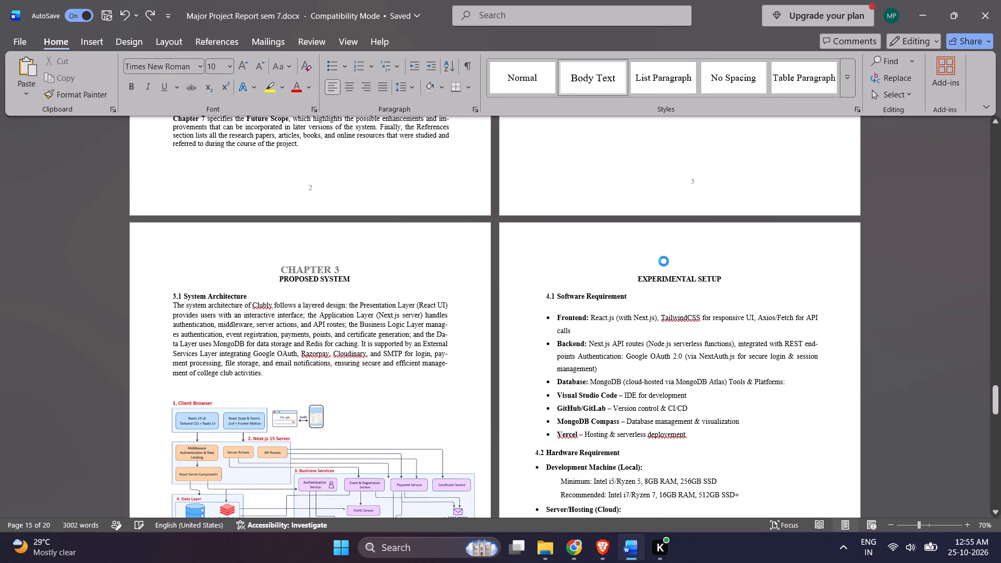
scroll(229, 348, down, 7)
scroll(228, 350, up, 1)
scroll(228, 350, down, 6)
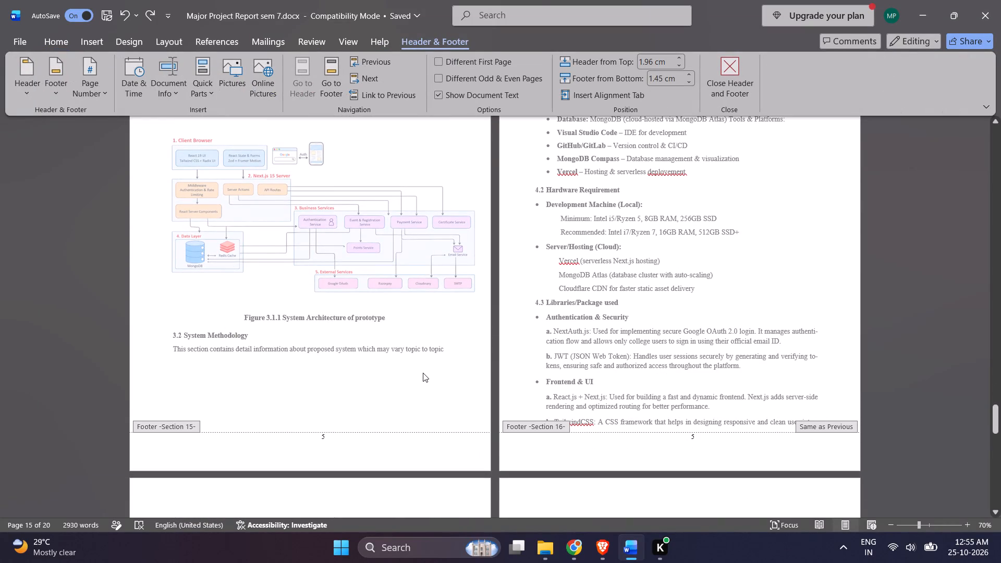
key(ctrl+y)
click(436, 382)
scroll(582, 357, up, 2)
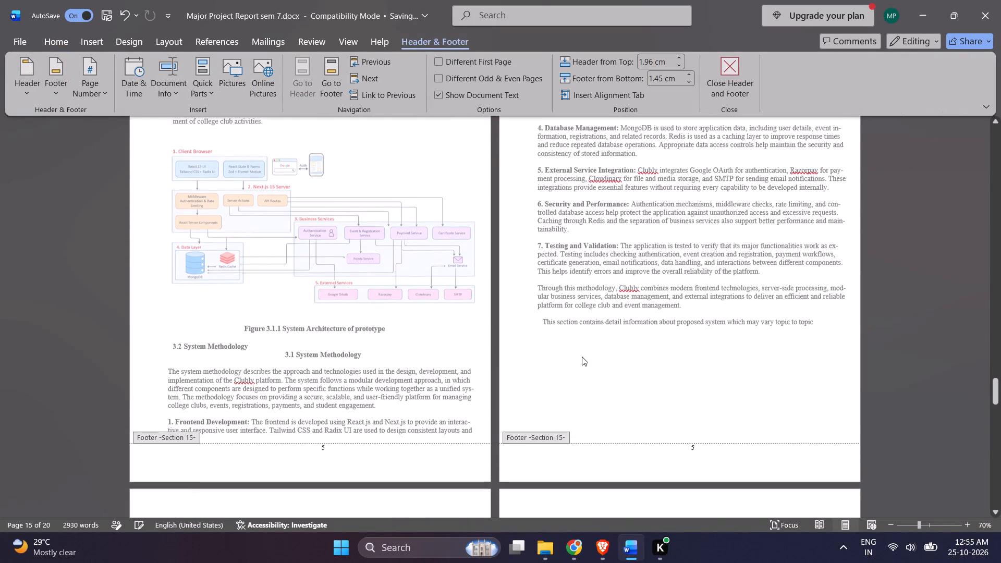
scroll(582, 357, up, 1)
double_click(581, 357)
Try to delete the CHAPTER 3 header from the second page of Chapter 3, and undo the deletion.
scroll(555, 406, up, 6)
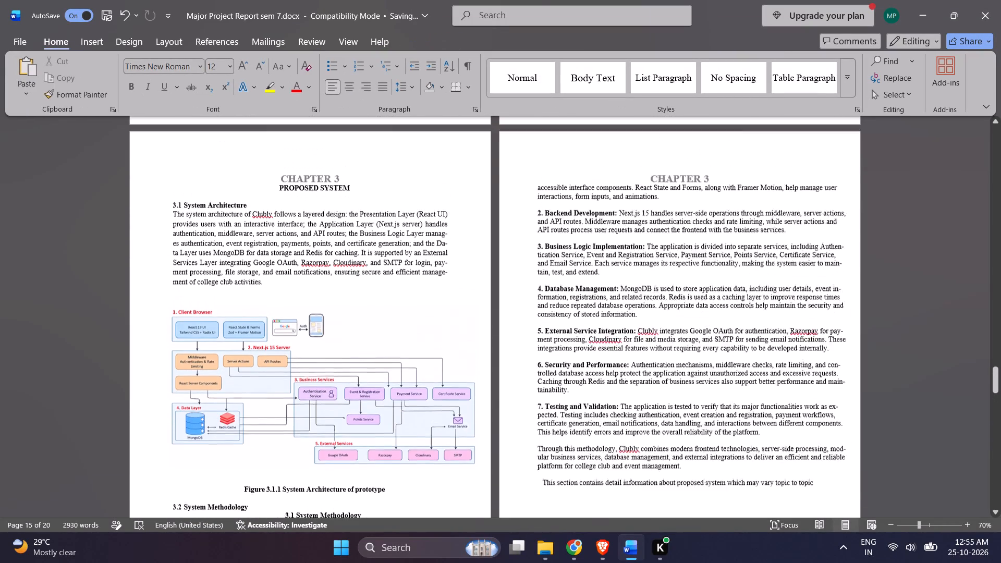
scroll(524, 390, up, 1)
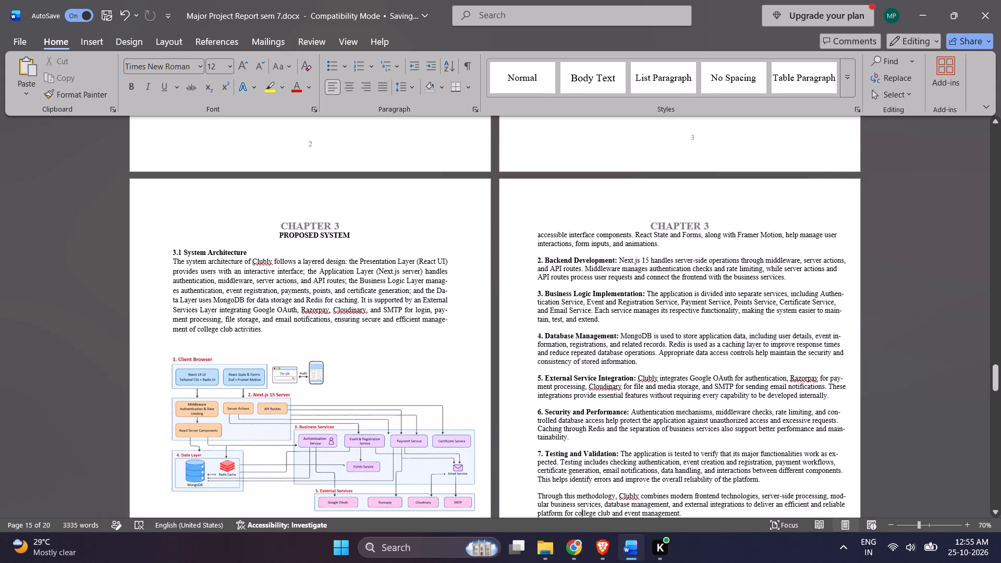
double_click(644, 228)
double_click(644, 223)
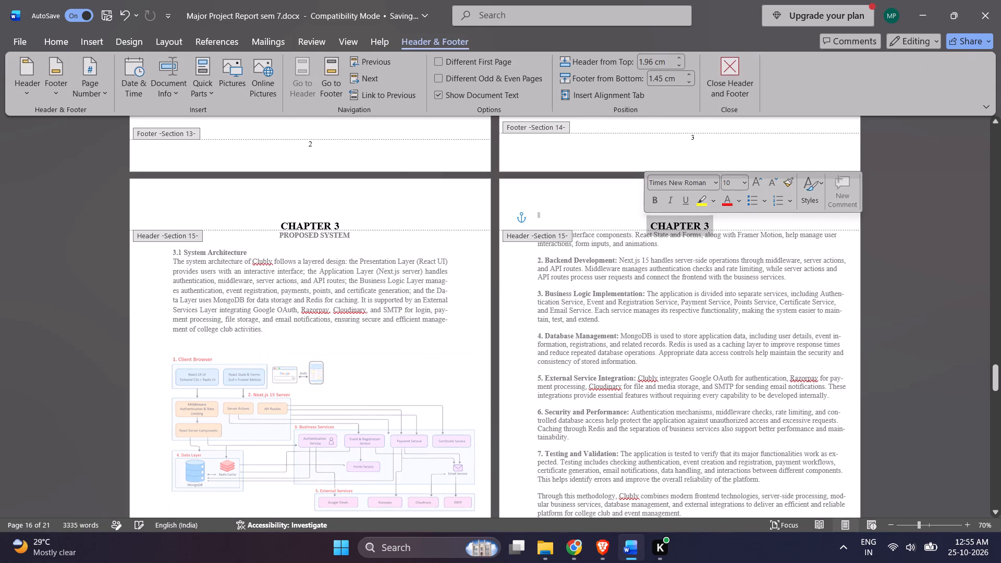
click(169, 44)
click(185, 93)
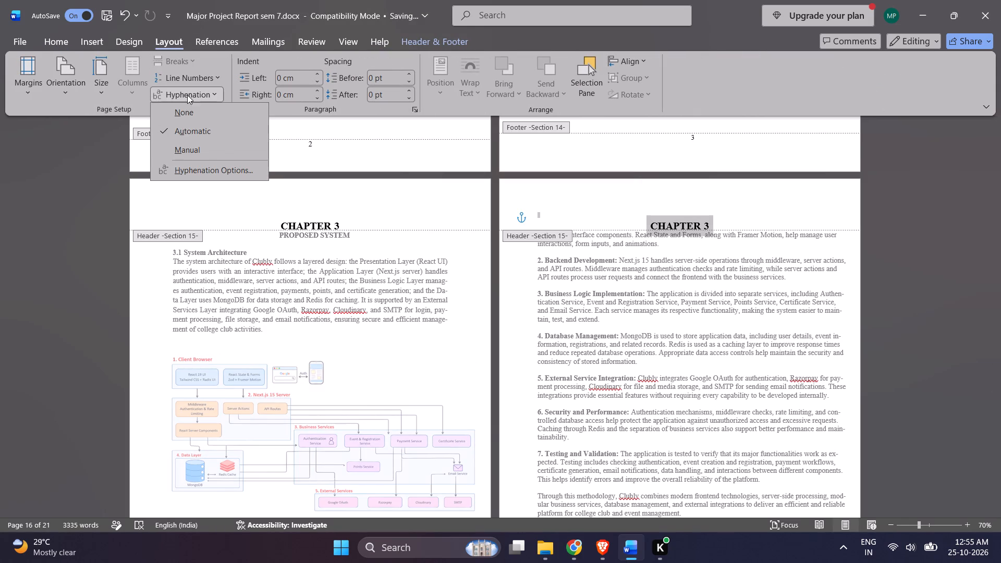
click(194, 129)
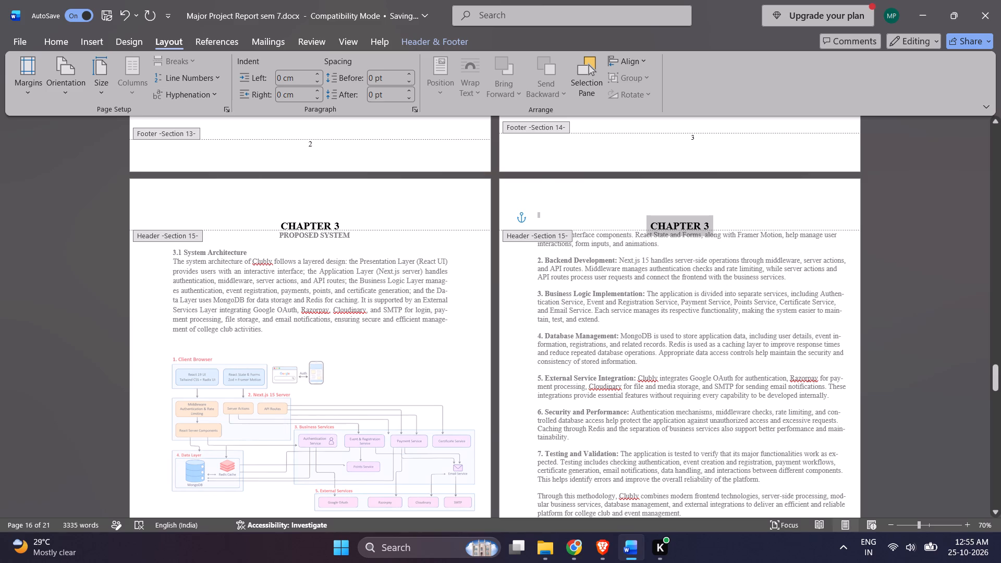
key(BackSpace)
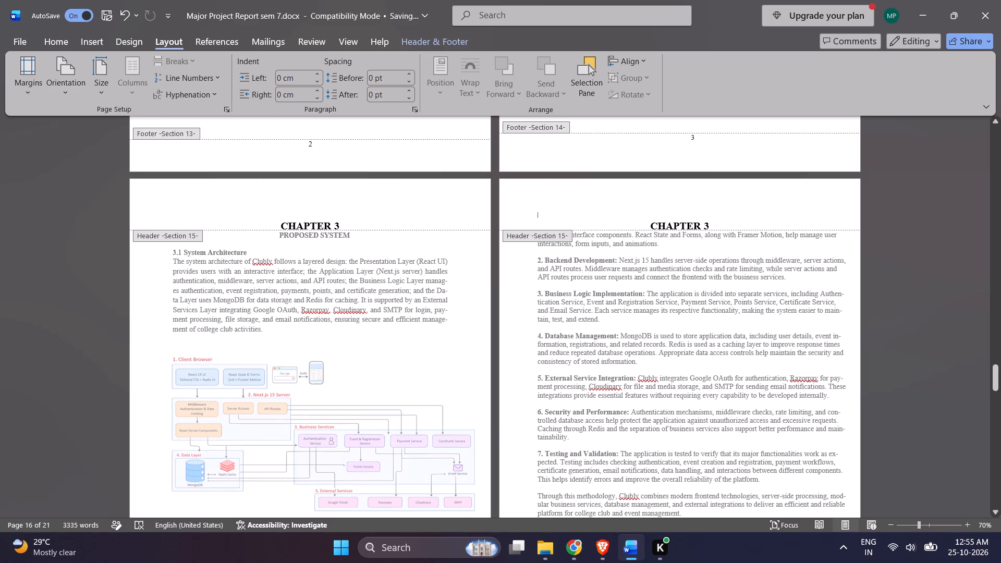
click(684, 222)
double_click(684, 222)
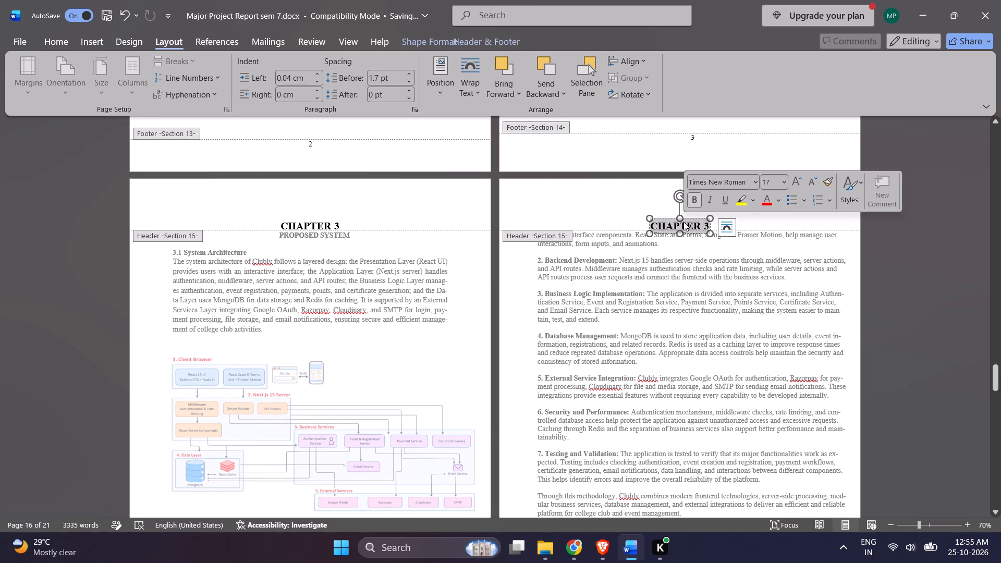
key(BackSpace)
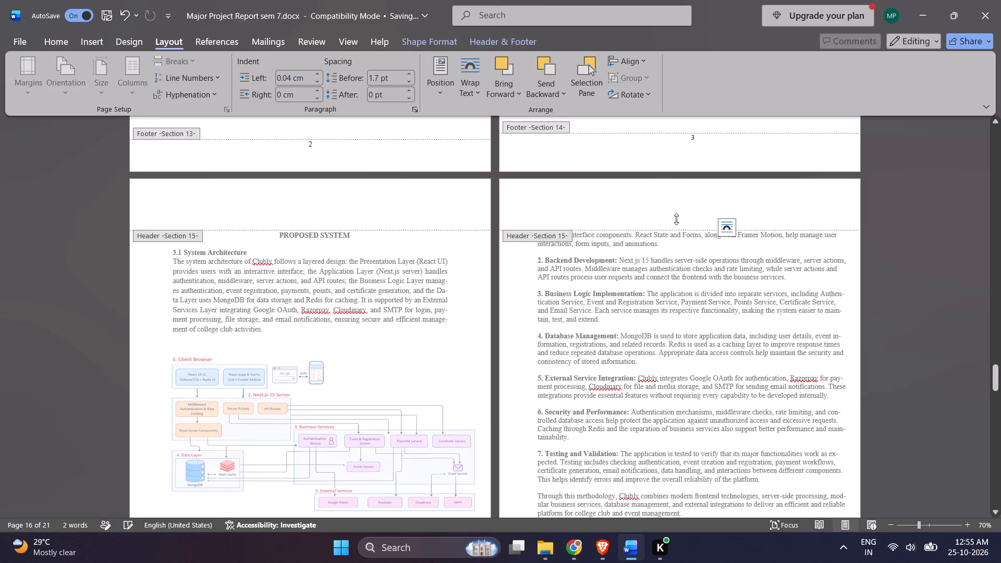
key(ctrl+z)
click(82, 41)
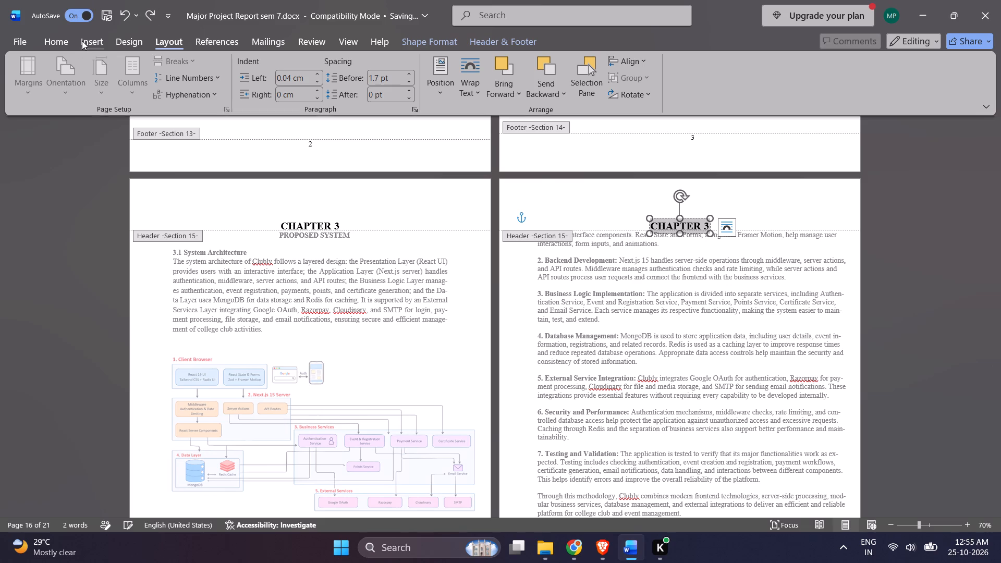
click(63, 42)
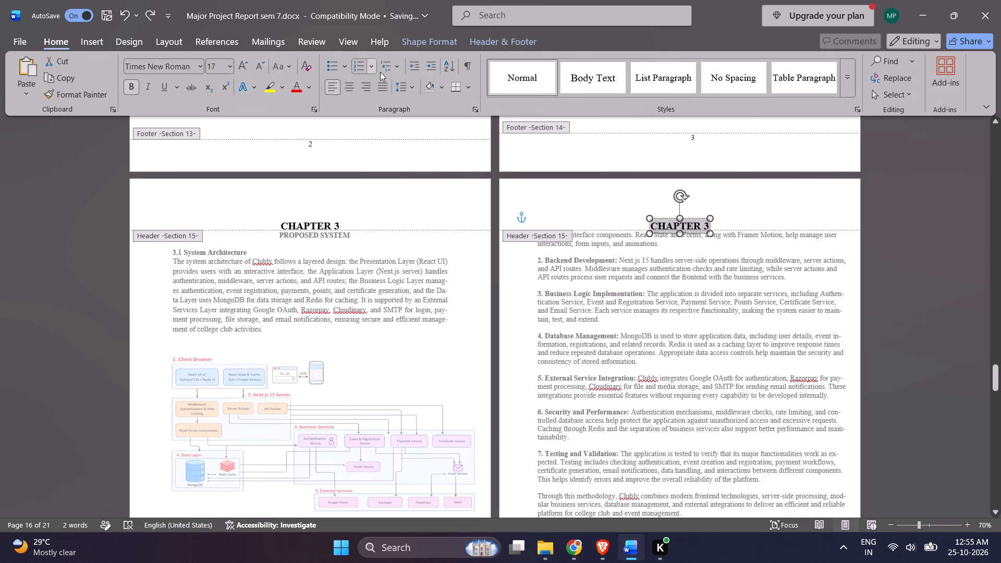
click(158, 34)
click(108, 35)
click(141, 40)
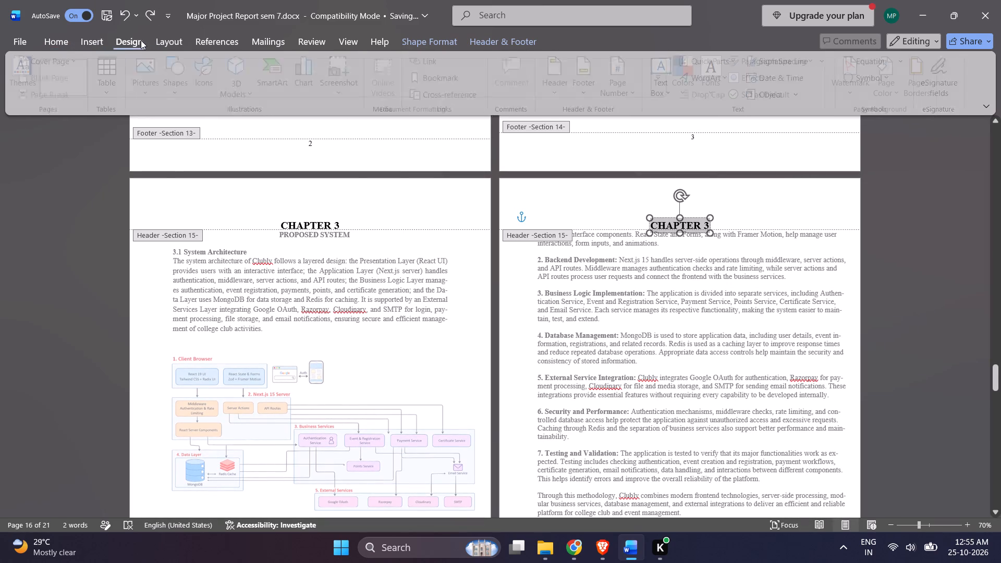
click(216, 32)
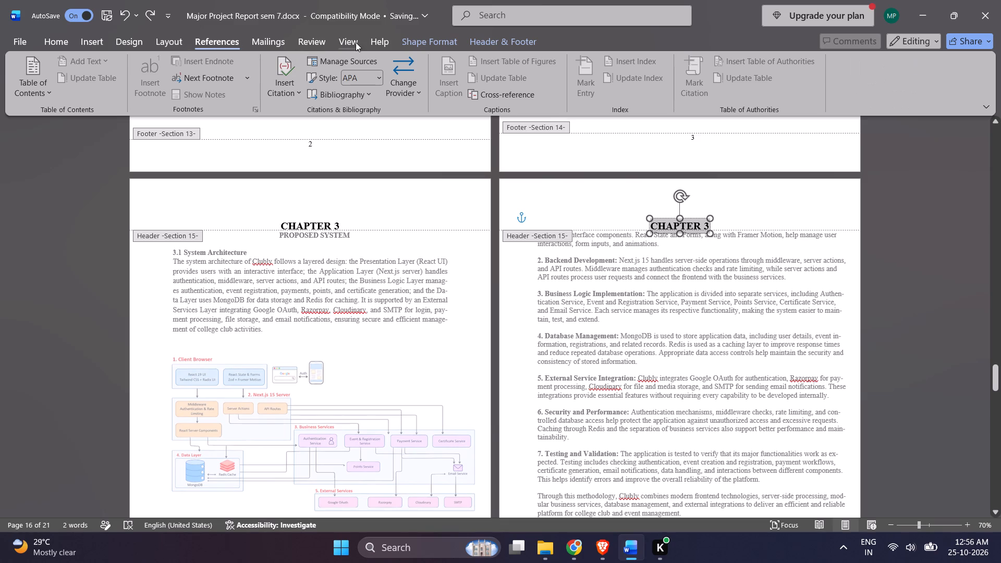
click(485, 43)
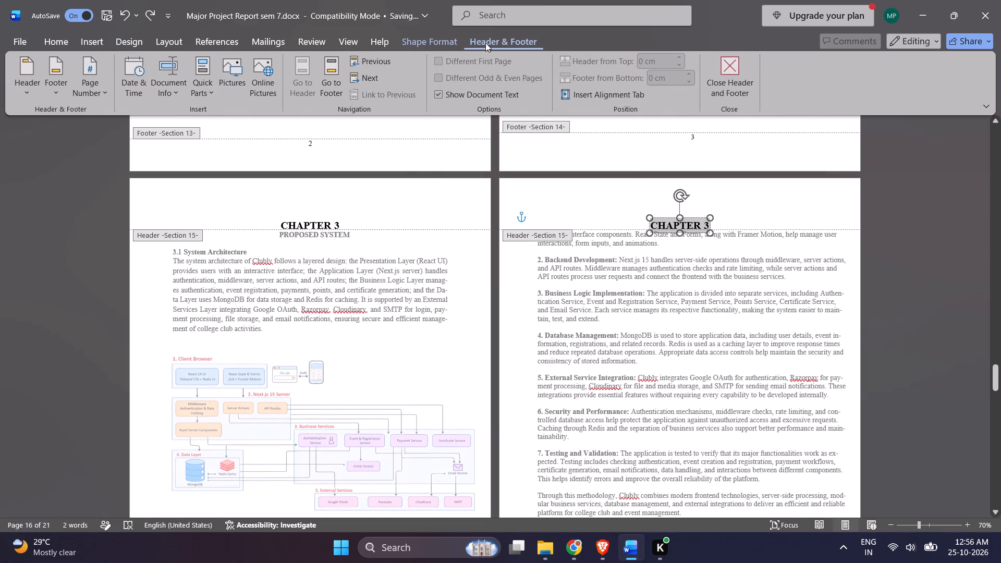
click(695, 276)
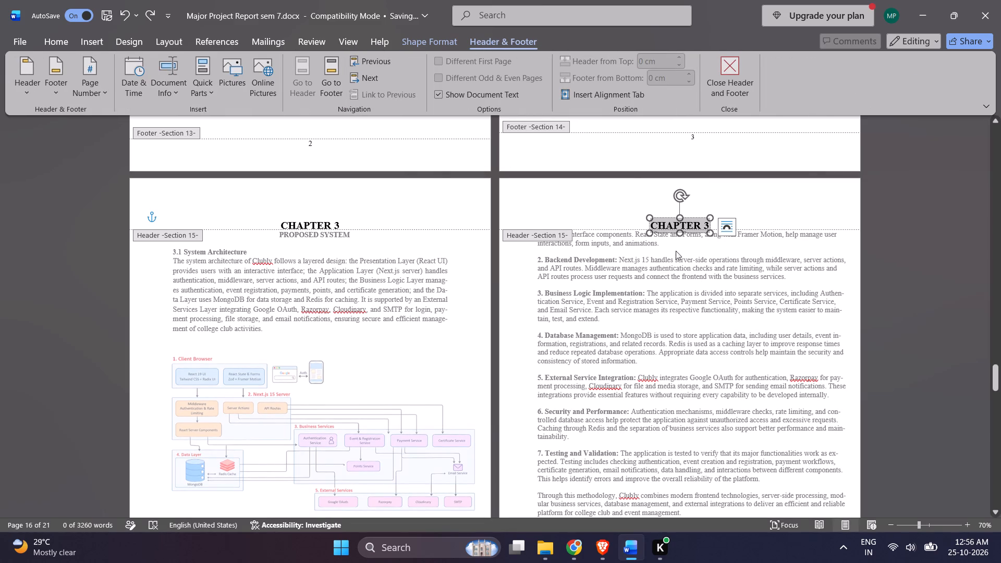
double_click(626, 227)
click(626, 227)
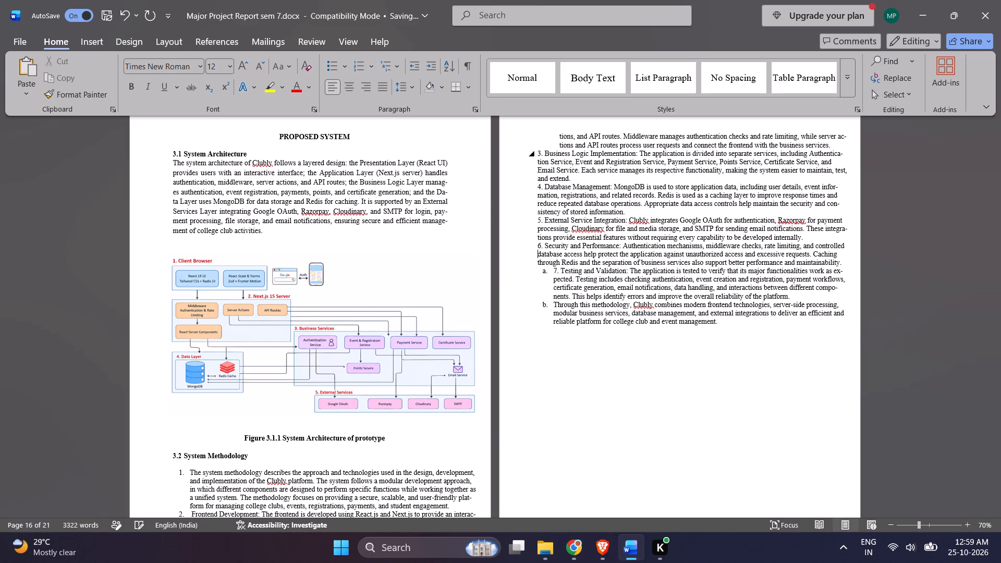
key(Down)
key(Right)
key(Right)
key(Right)
key(Down)
key(BackSpace)
key(BackSpace)
key(BackSpace)
Remove the list letter and indent from the closing paragraph that starts with "Through this methodology".
key(Down)
key(Down)
key(Down)
key(Down)
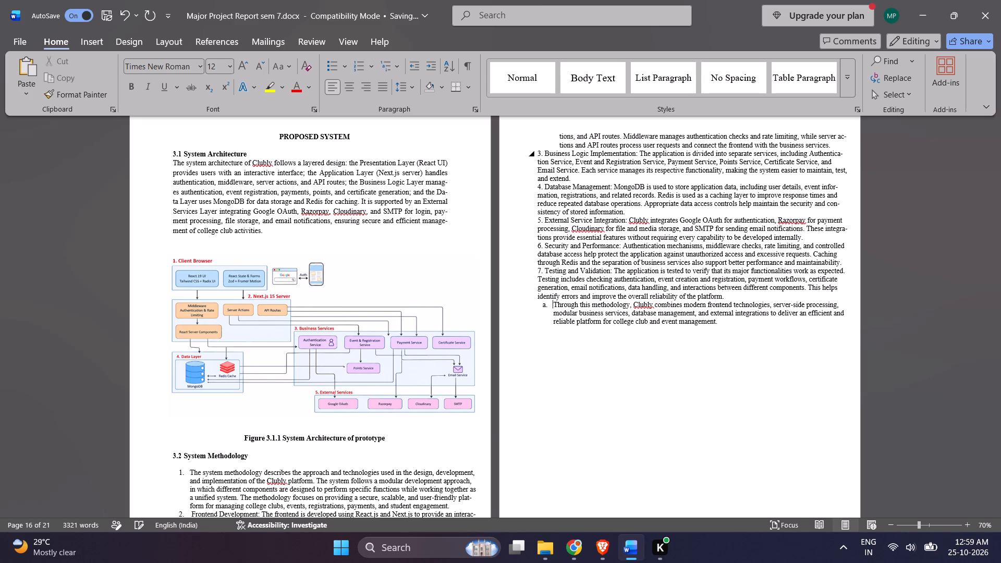
key(BackSpace)
key(BackSpace)
key(BackSpace)
Add an unnumbered blank line between the introductory 3.2 paragraph and the Frontend Development item.
key(alt+Tab)
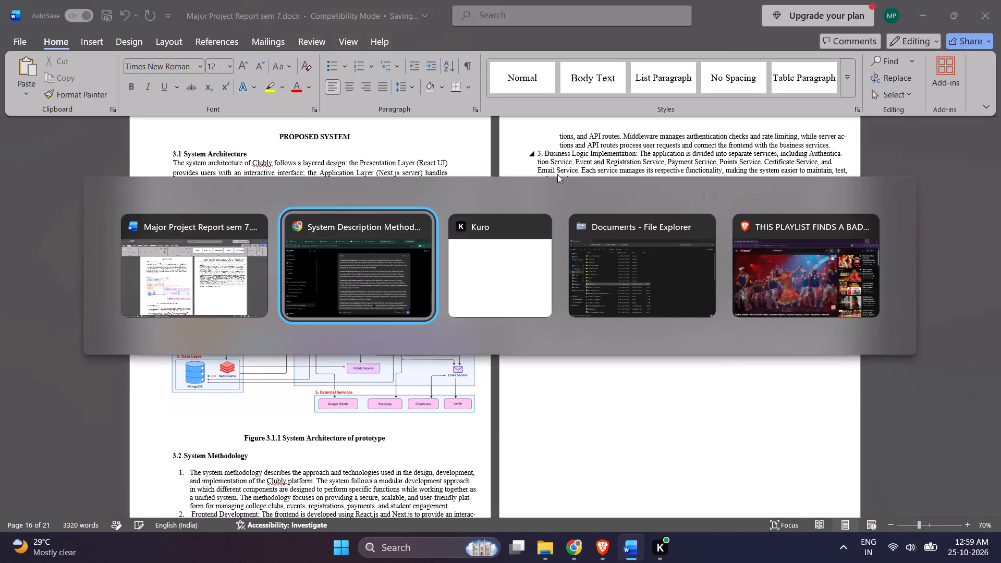
scroll(615, 368, down, 5)
key(alt+Tab)
scroll(392, 393, down, 4)
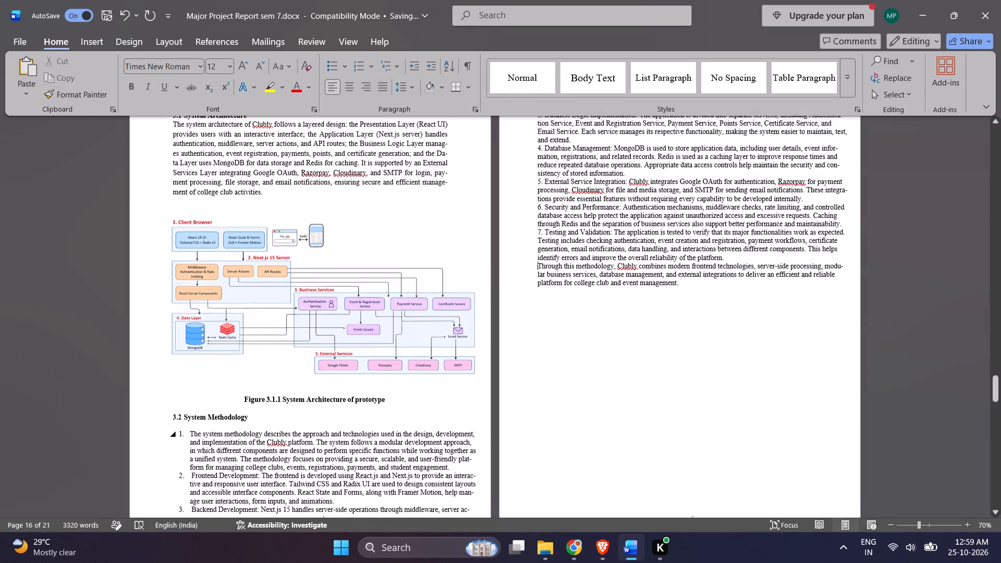
click(454, 420)
key(BackSpace)
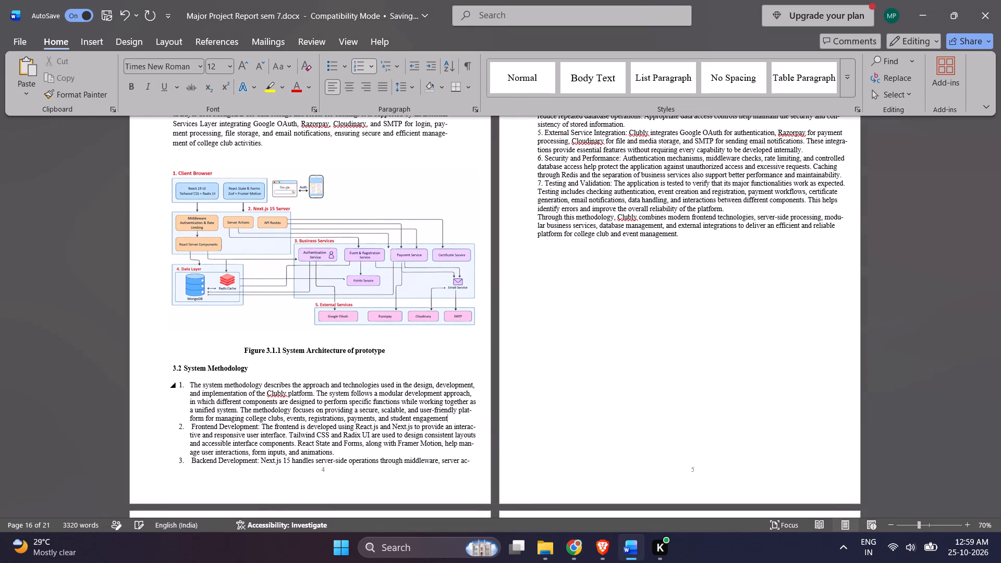
key(period)
key(Return)
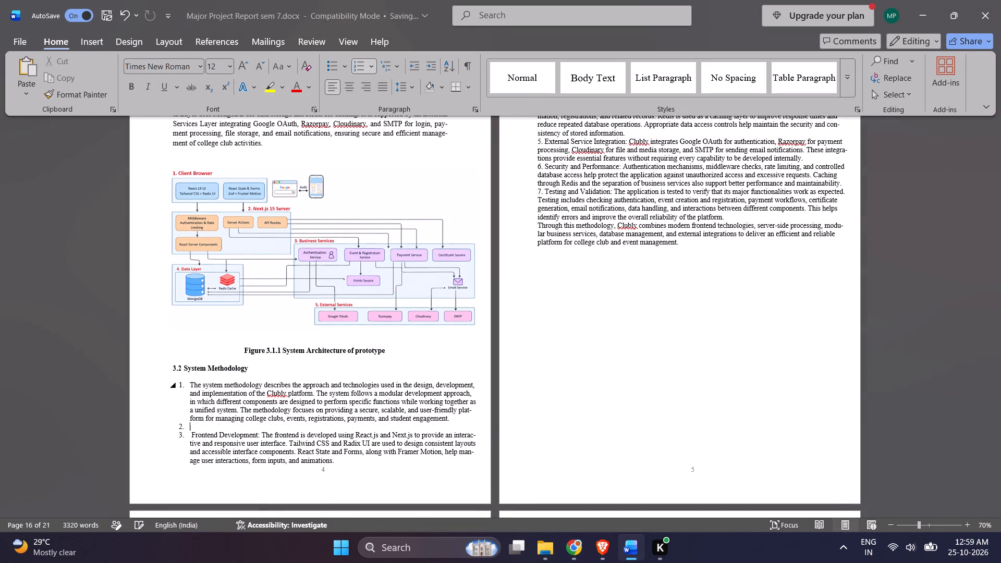
key(BackSpace)
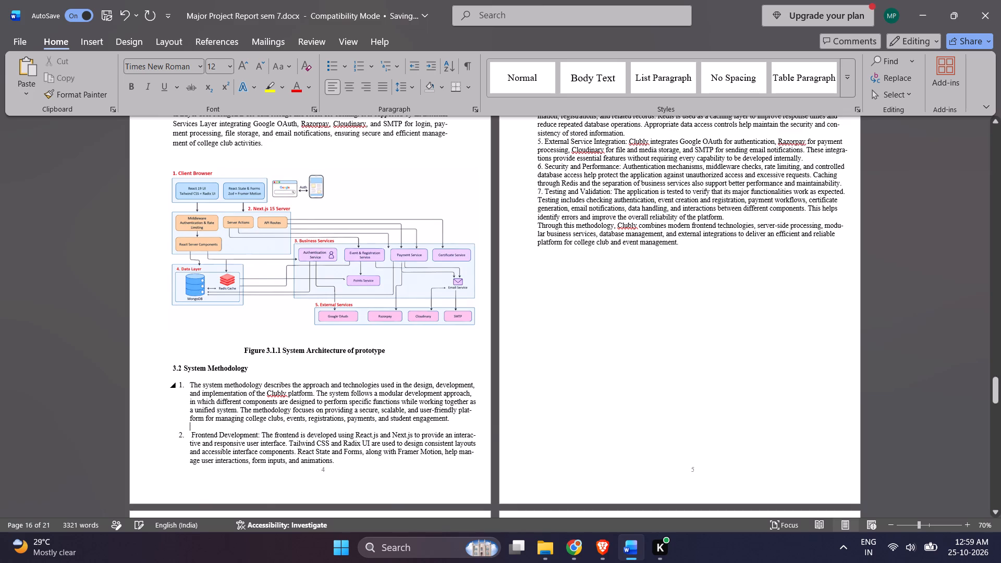
Replace the Backend Development paragraph's automatic list number and indent with a plain typed "3." at the text margin.
scroll(677, 308, up, 6)
scroll(604, 209, down, 6)
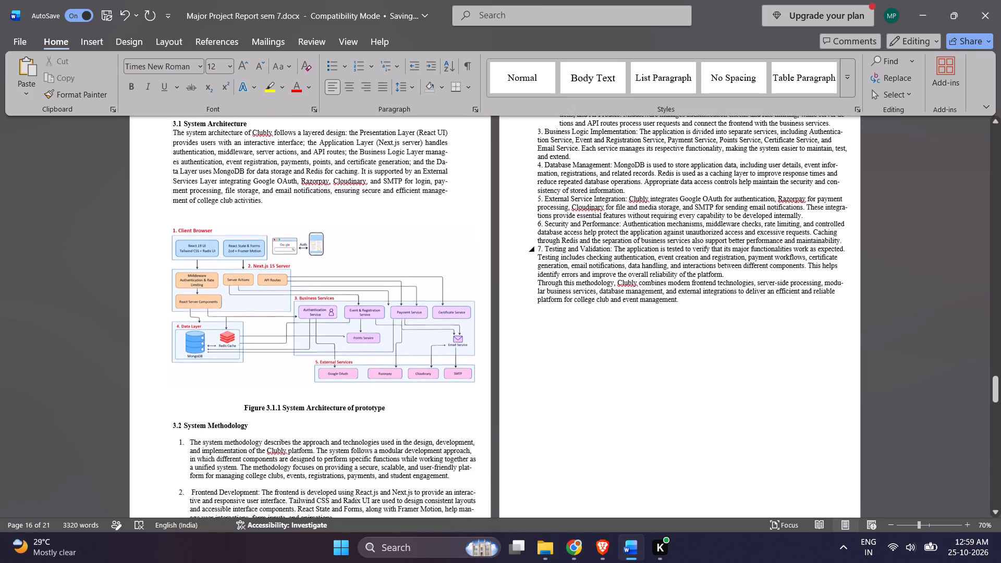
scroll(609, 228, up, 5)
scroll(672, 209, up, 4)
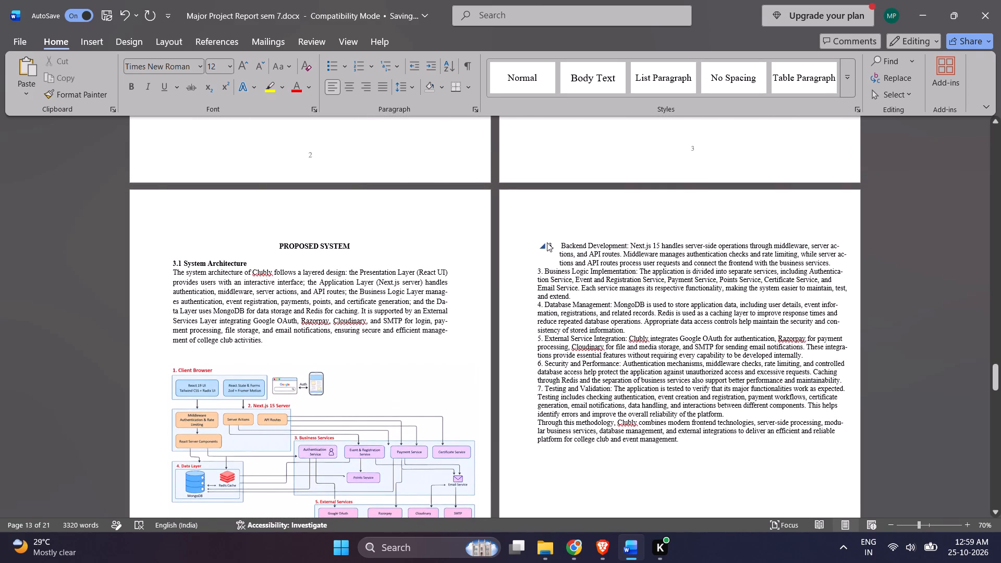
click(547, 242)
click(549, 243)
click(552, 248)
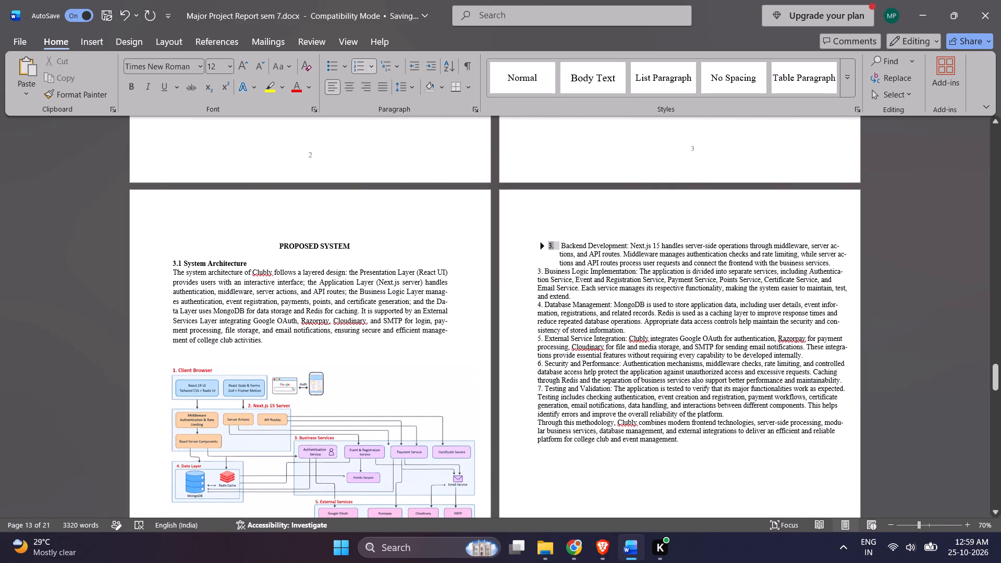
click(544, 243)
click(552, 246)
click(561, 246)
key(BackSpace)
key(BackSpace)
key(BackSpace)
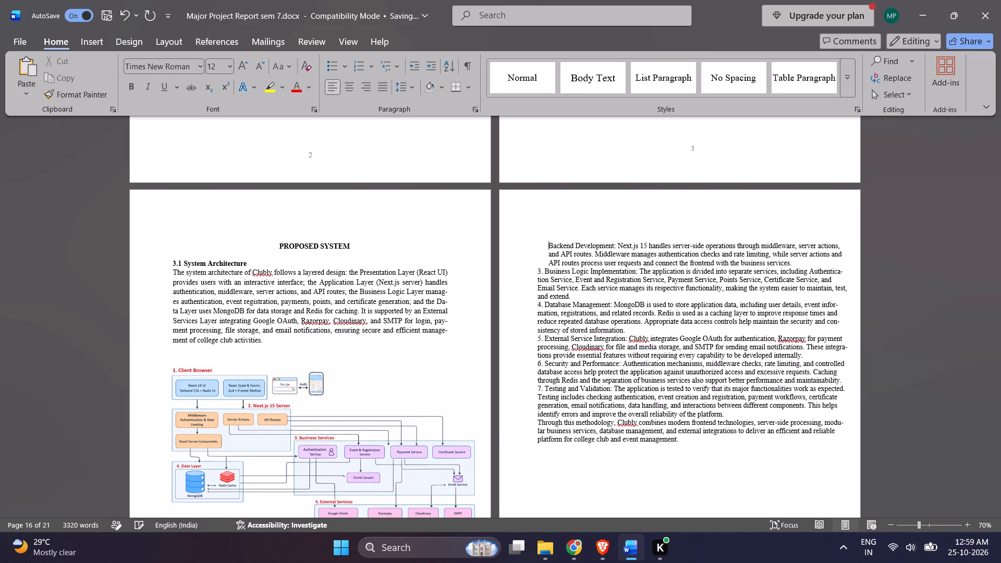
key(BackSpace)
text(3.)
key(space)
key(BackSpace)
key(BackSpace)
key(BackSpace)
text(3.)
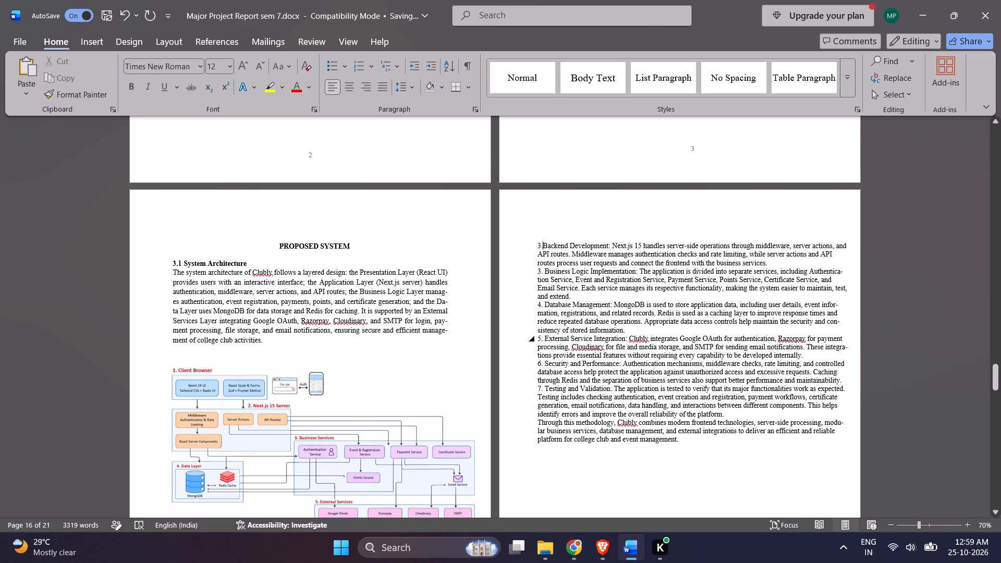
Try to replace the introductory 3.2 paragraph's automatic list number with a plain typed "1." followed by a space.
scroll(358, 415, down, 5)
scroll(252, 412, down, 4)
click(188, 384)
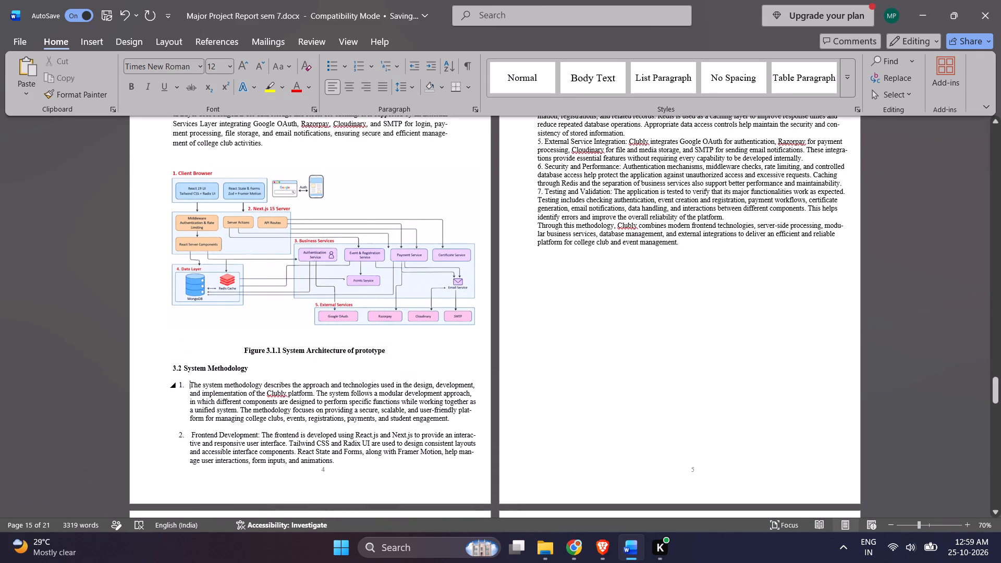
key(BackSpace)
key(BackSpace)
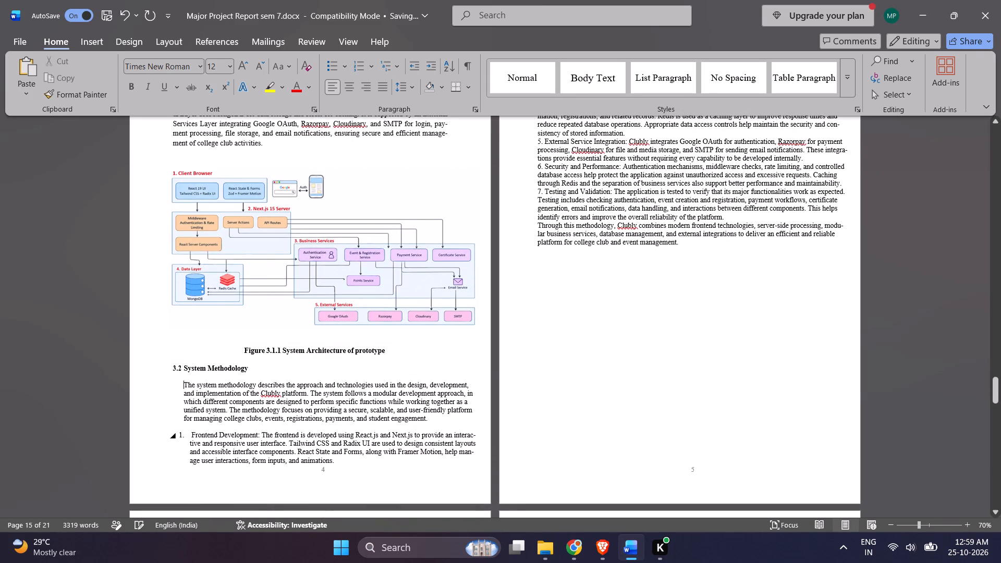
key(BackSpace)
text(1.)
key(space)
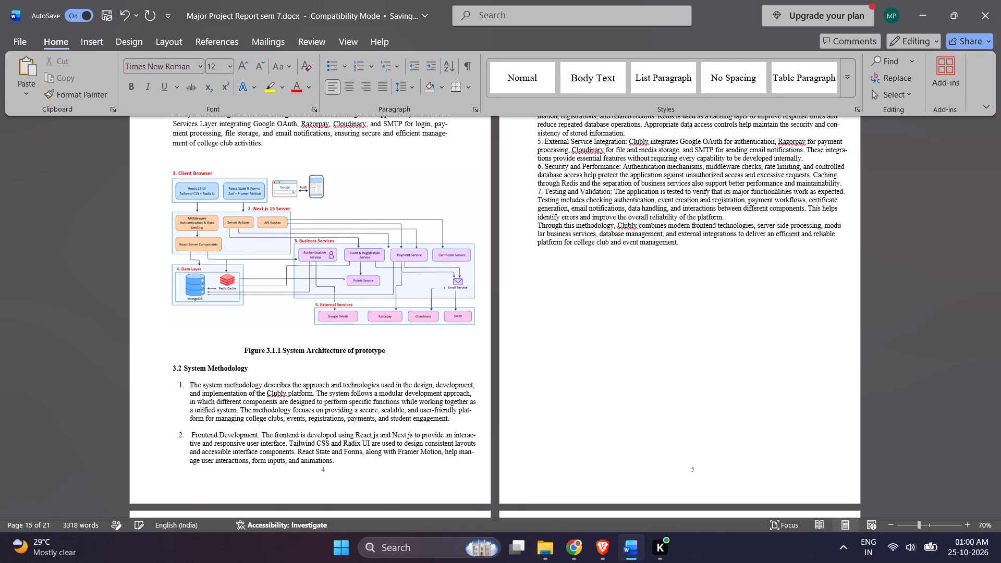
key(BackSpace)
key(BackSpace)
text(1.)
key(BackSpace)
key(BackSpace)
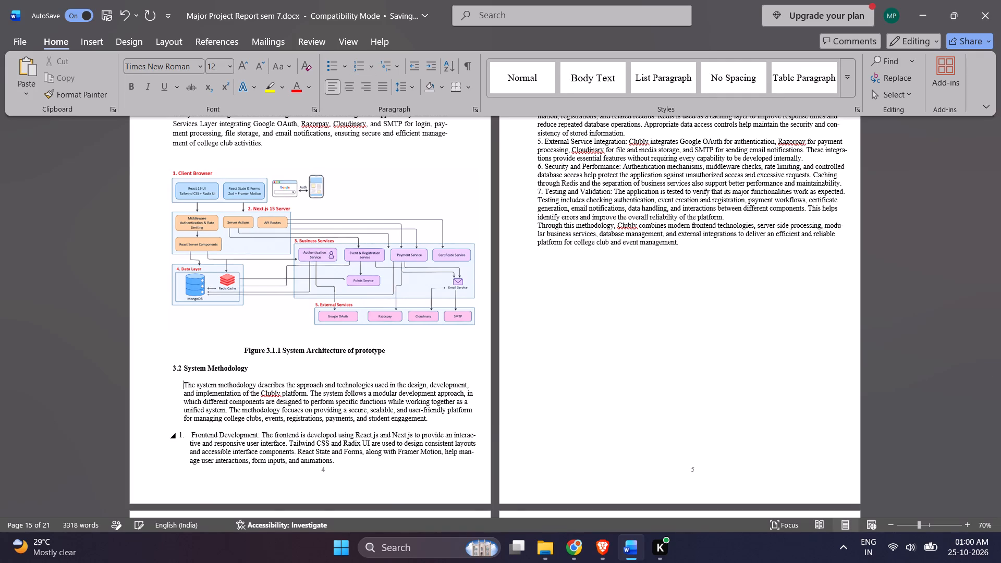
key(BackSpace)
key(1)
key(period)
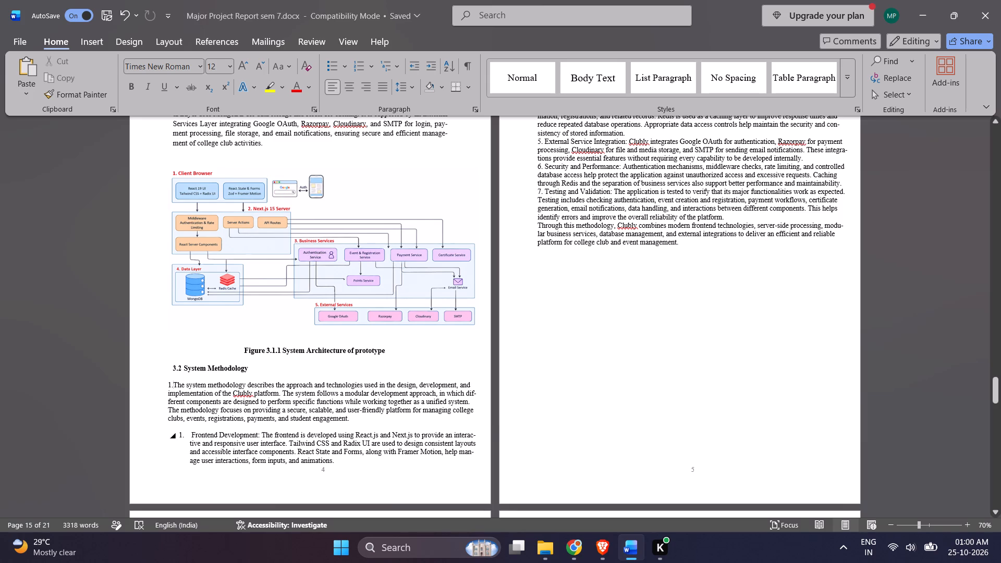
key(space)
Insert two spaces between the typed "3." and the Backend Development text.
scroll(558, 335, up, 6)
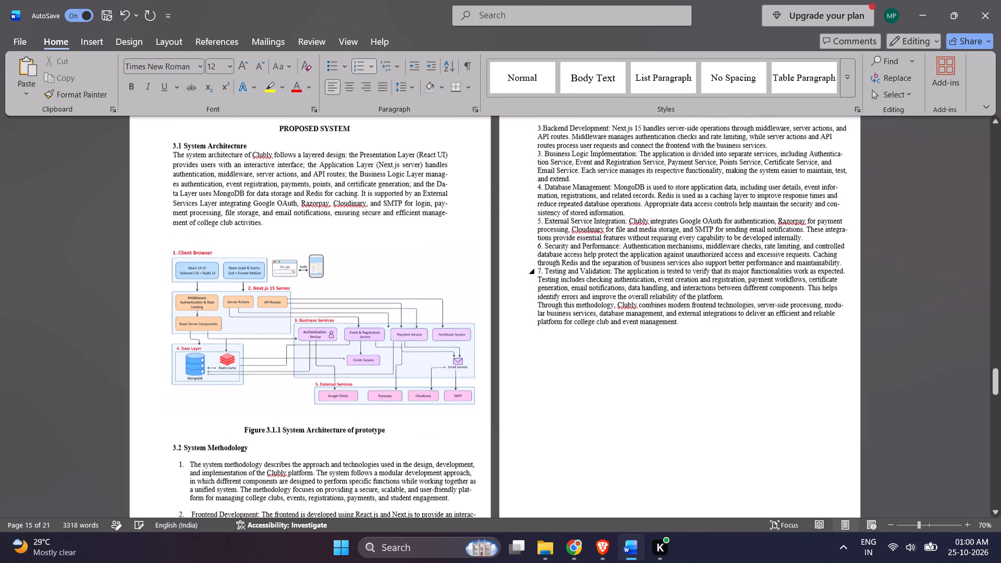
scroll(559, 314, up, 4)
click(542, 267)
key(space)
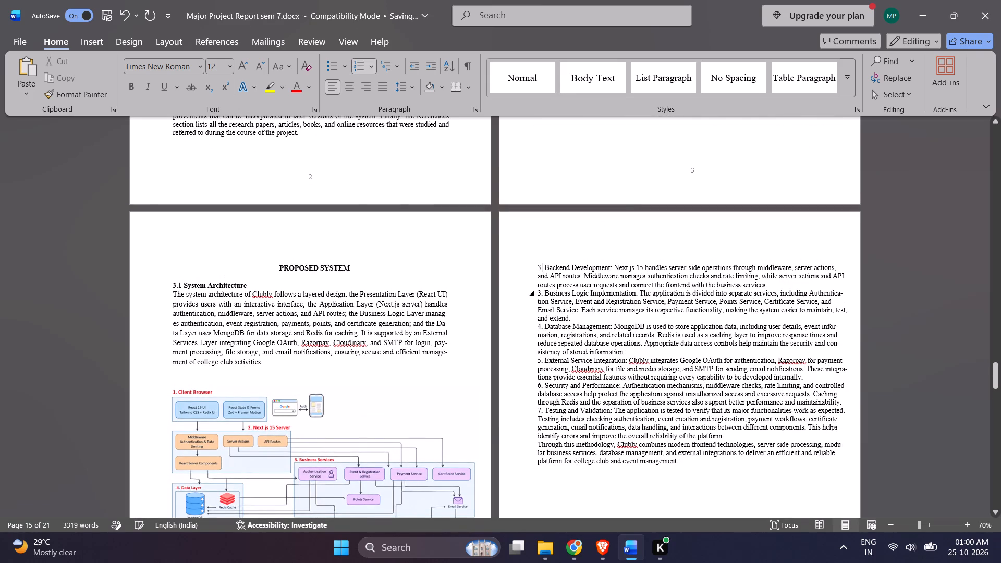
key(BackSpace)
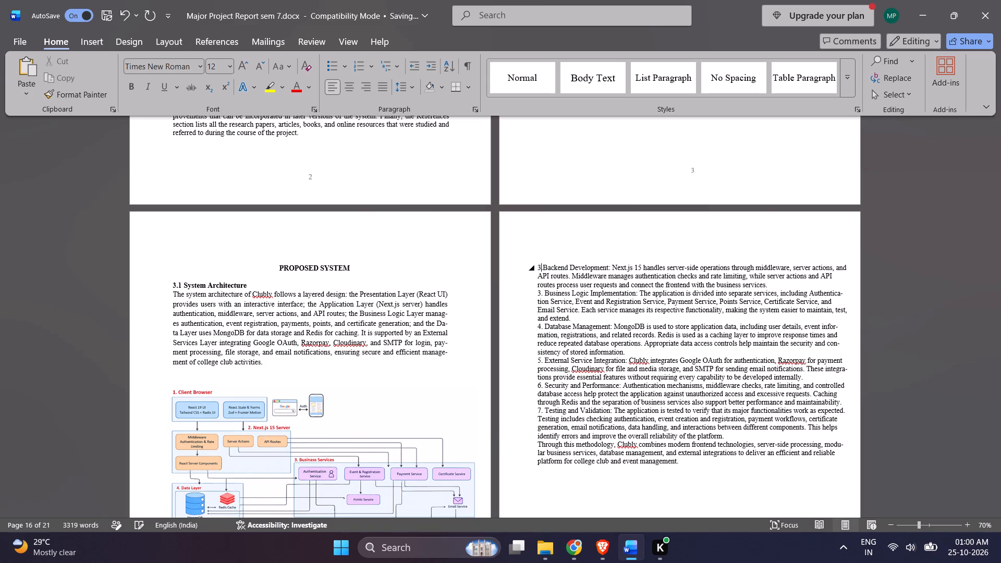
key(Right)
key(space)
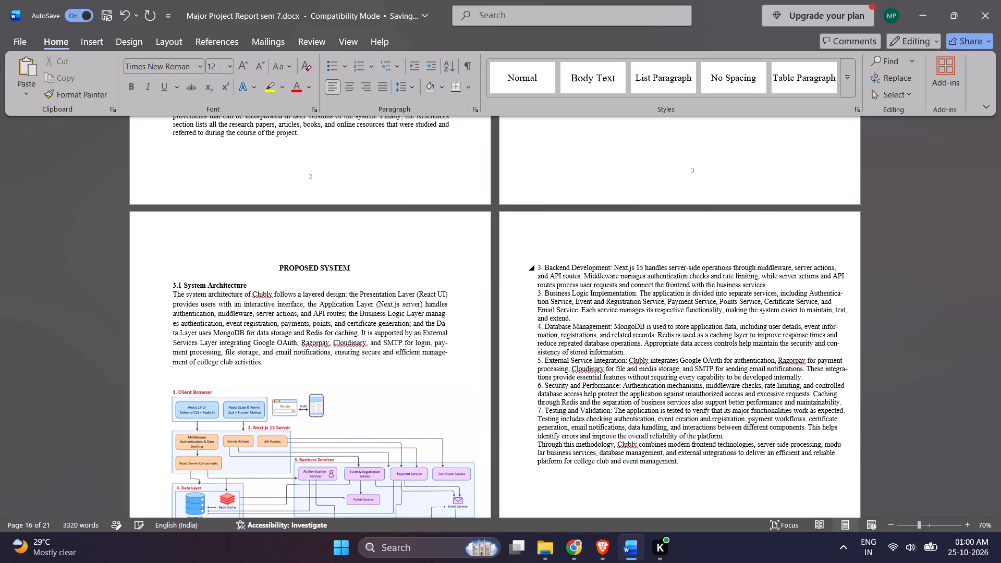
key(space)
key(BackSpace)
key(BackSpace)
key(BackSpace)
key(BackSpace)
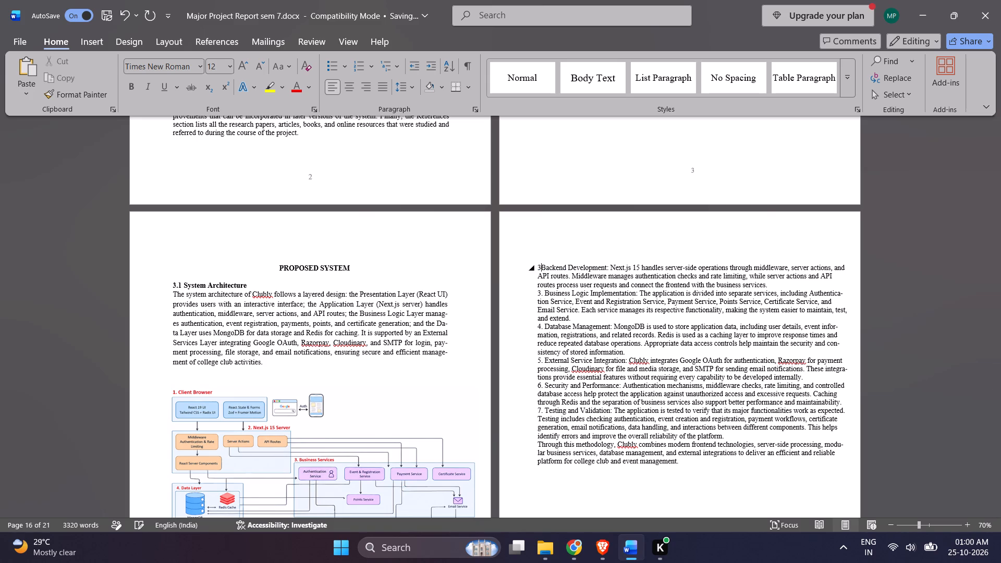
text(3.)
key(space)
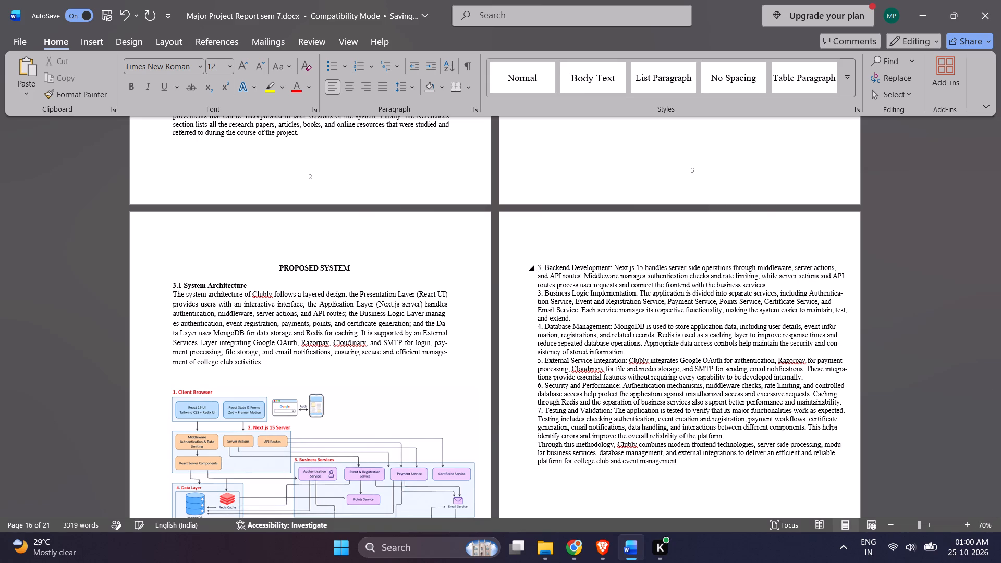
key(space)
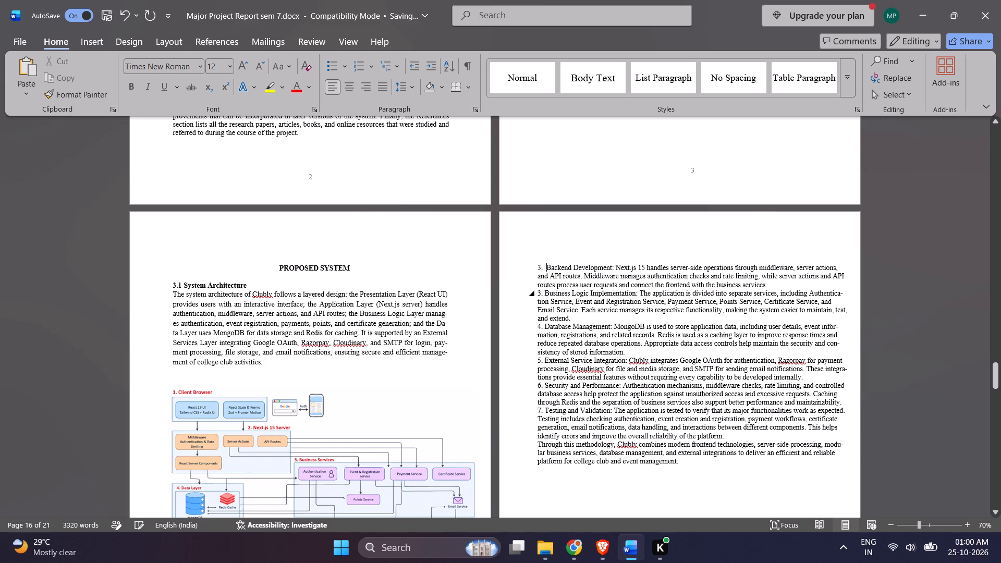
Replace the typed number before the Business Logic Implementation paragraph with "4." followed by two spaces.
click(541, 295)
key(Right)
key(BackSpace)
key(BackSpace)
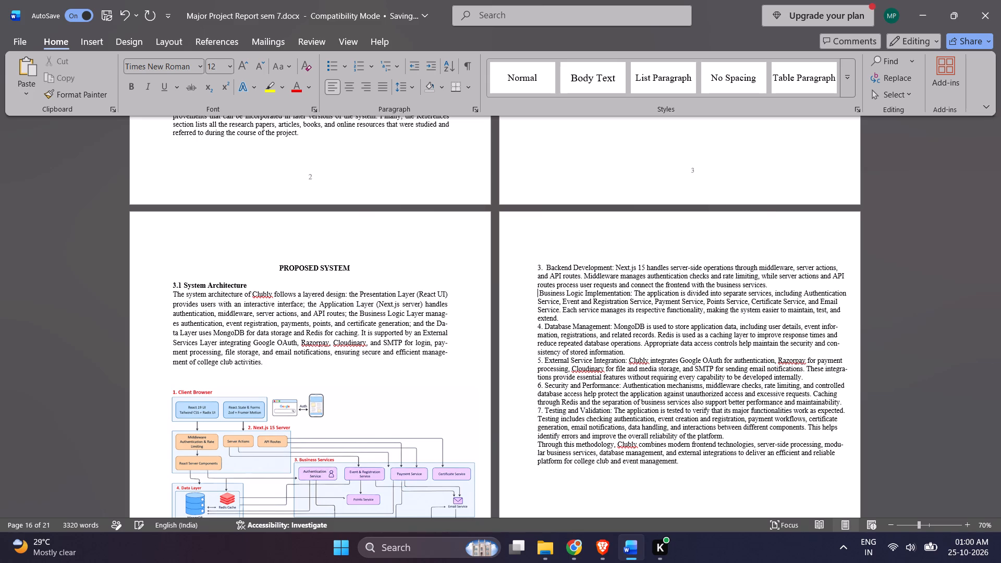
text(4.)
key(space)
key(space)
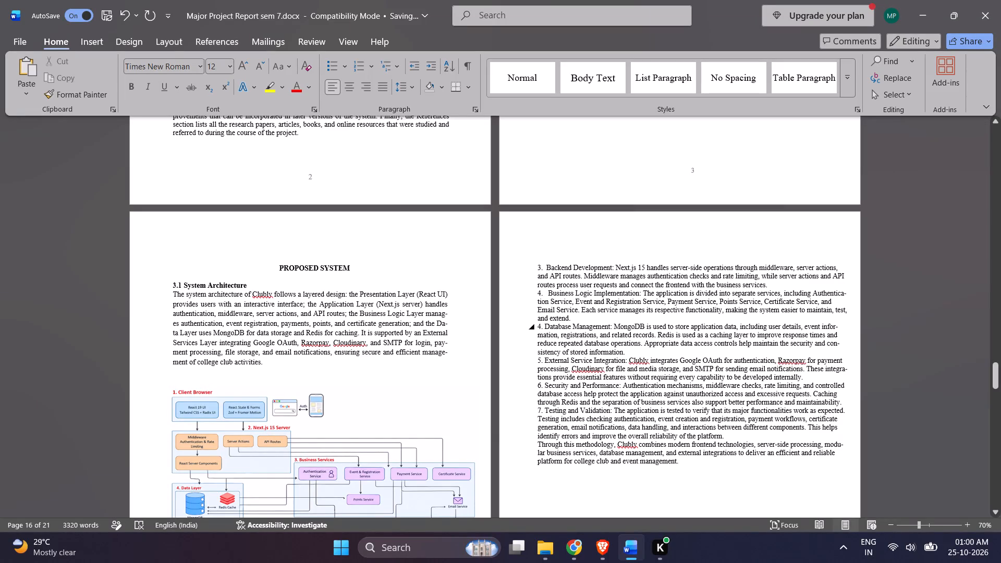
Add an unnumbered blank line between the Backend Development and Business Logic Implementation paragraphs.
click(770, 287)
key(Return)
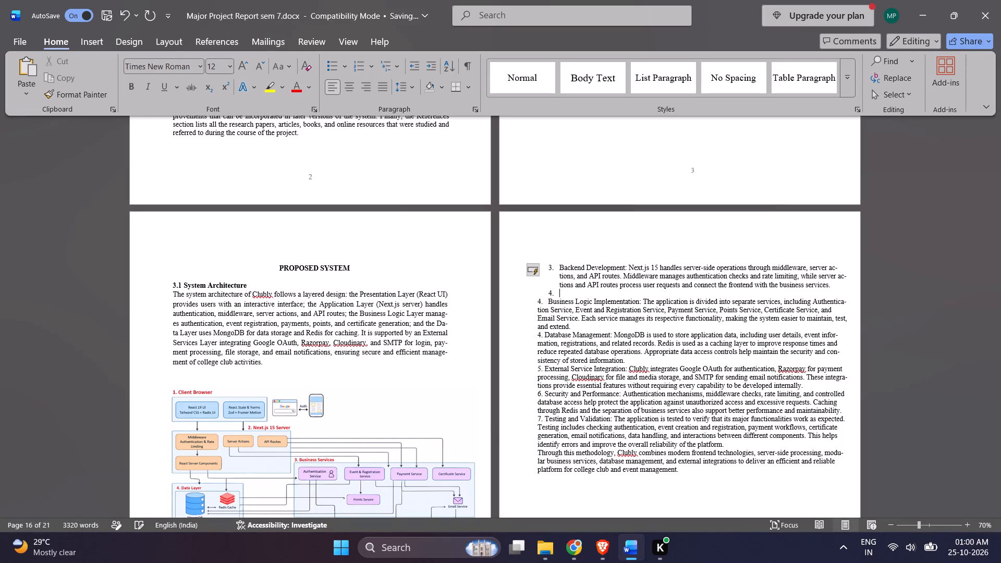
key(BackSpace)
key(Down)
Add a single unnumbered, unindented blank line between the Business Logic Implementation and Database Management paragraphs.
click(591, 331)
click(589, 325)
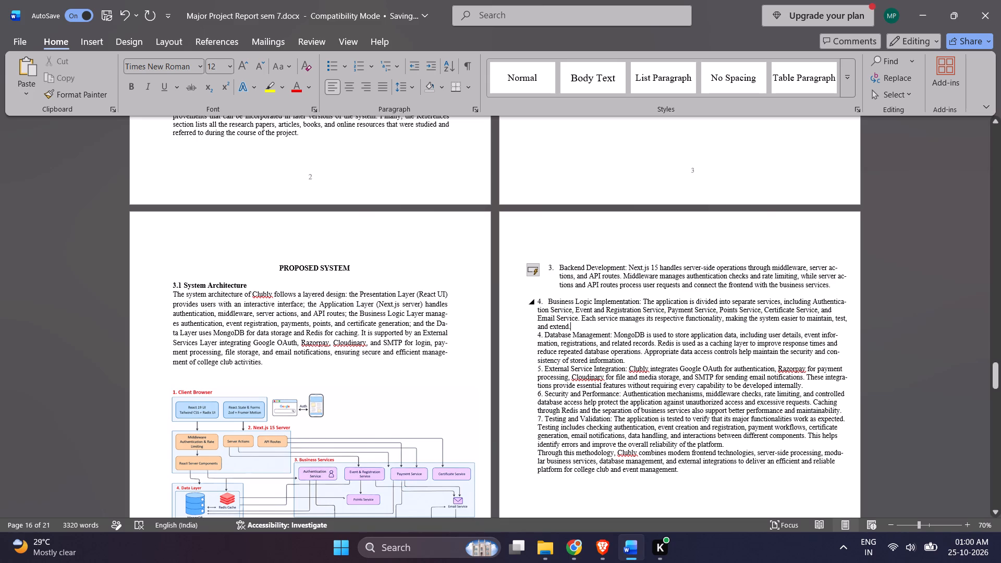
key(Return)
key(BackSpace)
key(BackSpace)
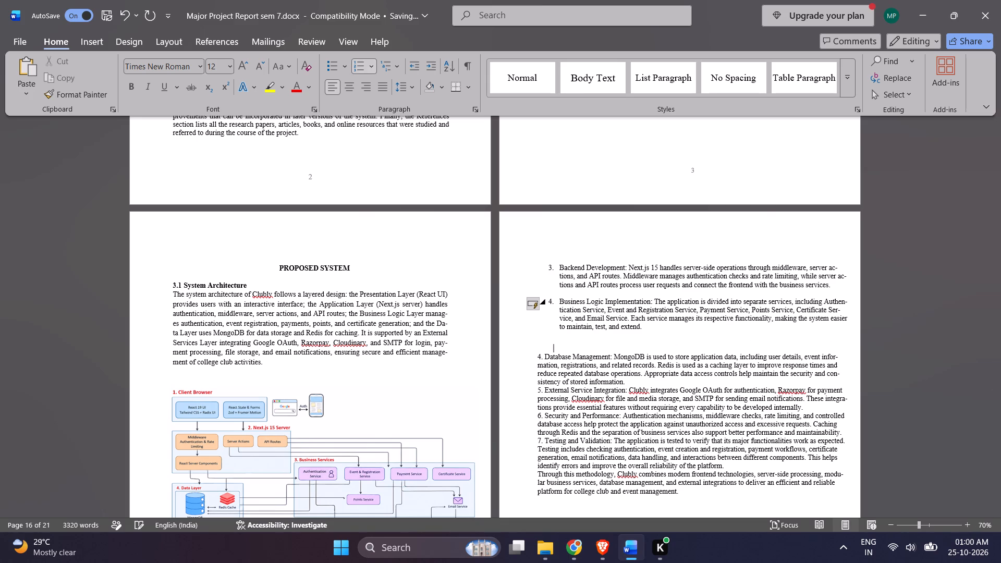
key(BackSpace)
key(BackSpace)
key(Down)
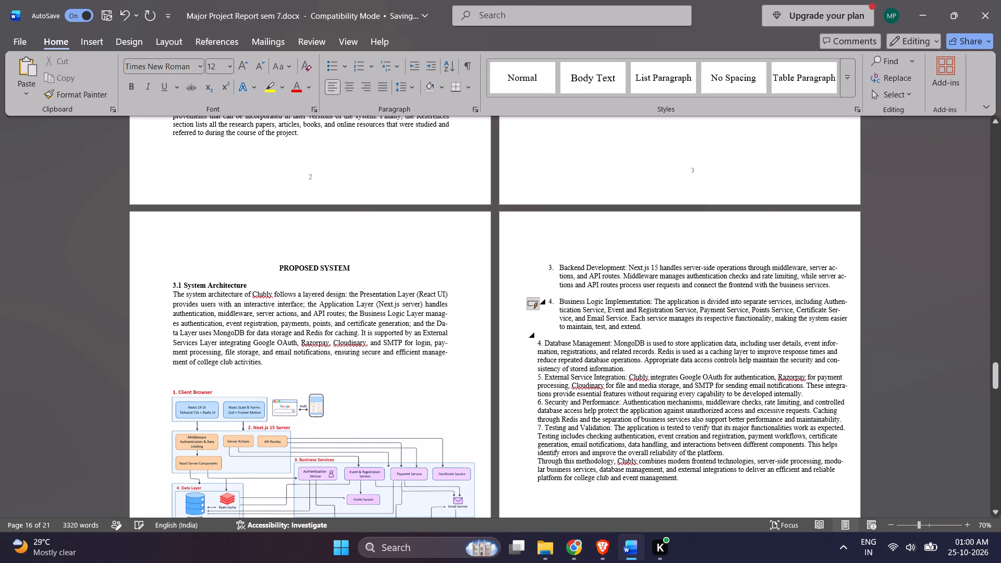
Add a single unnumbered, unindented blank line between the Database Management and External Service Integration paragraphs.
click(637, 370)
key(Return)
key(BackSpace)
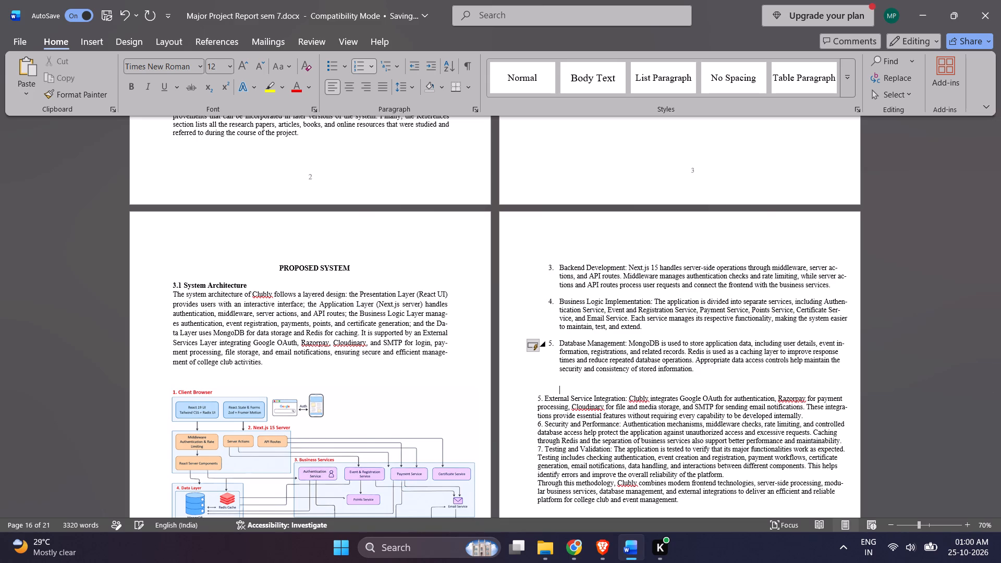
key(BackSpace)
key(BackSpace)
key(BackSpace)
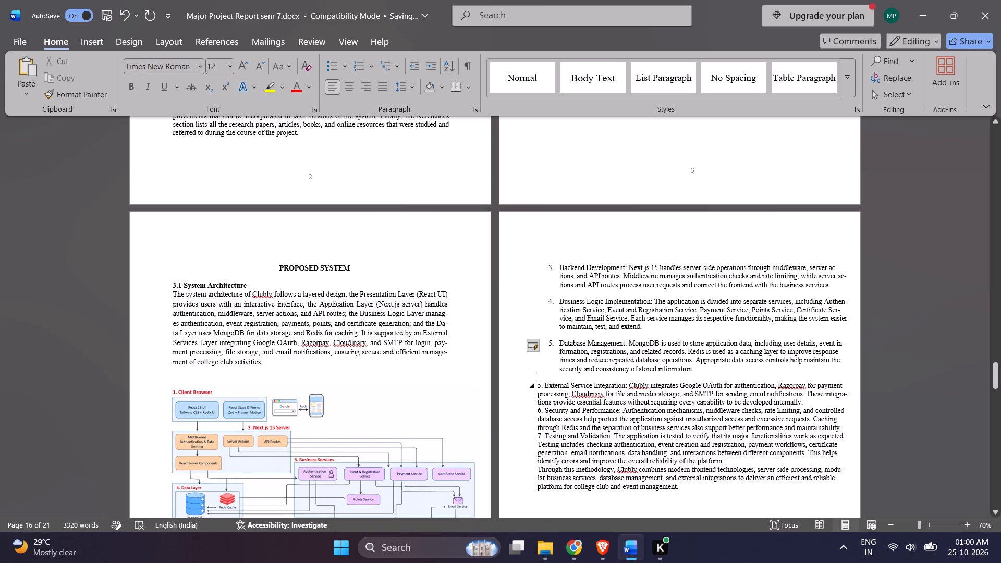
Add an unnumbered blank line between the External Service Integration and Security and Performance paragraphs.
click(803, 400)
key(Return)
key(Delete)
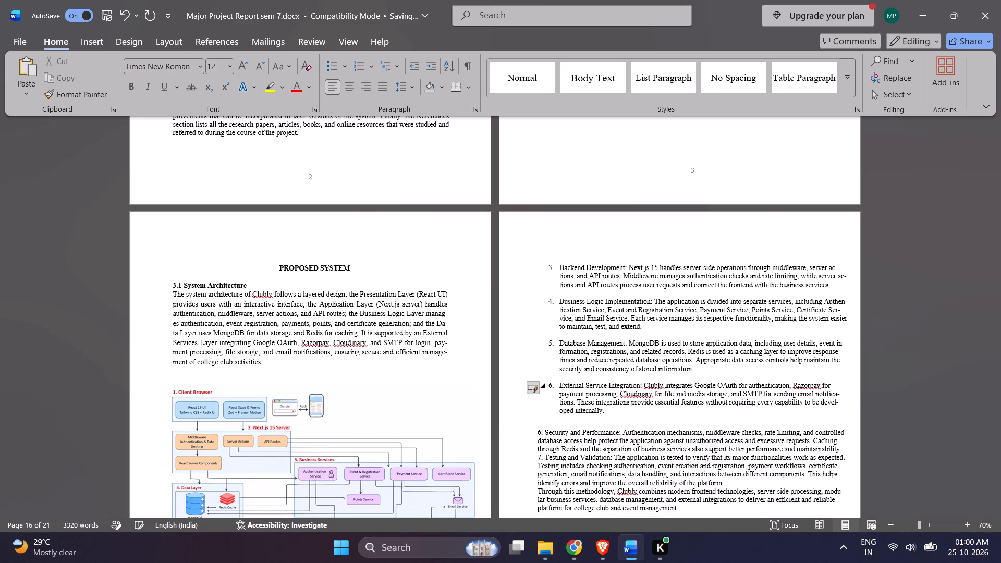
key(BackSpace)
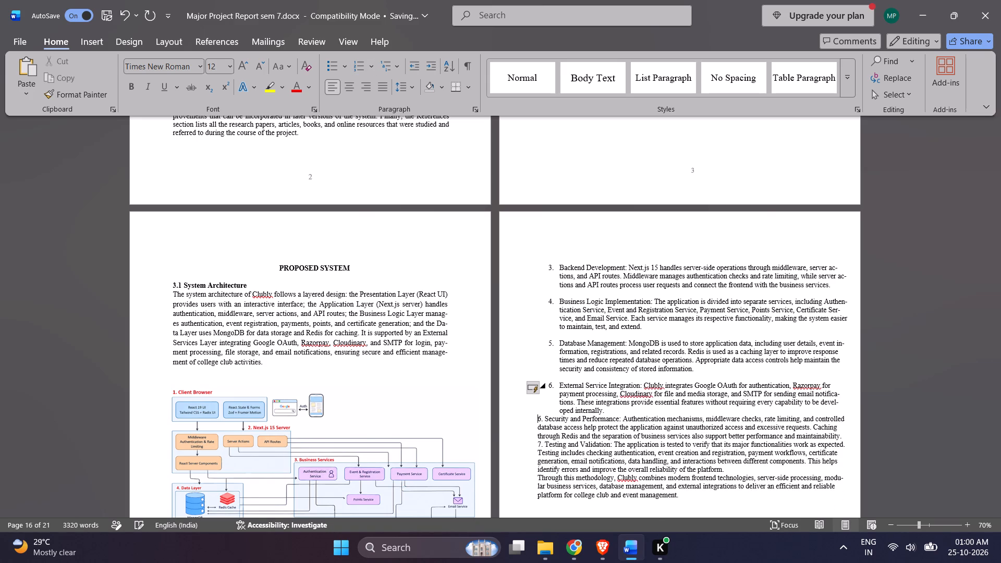
key(Return)
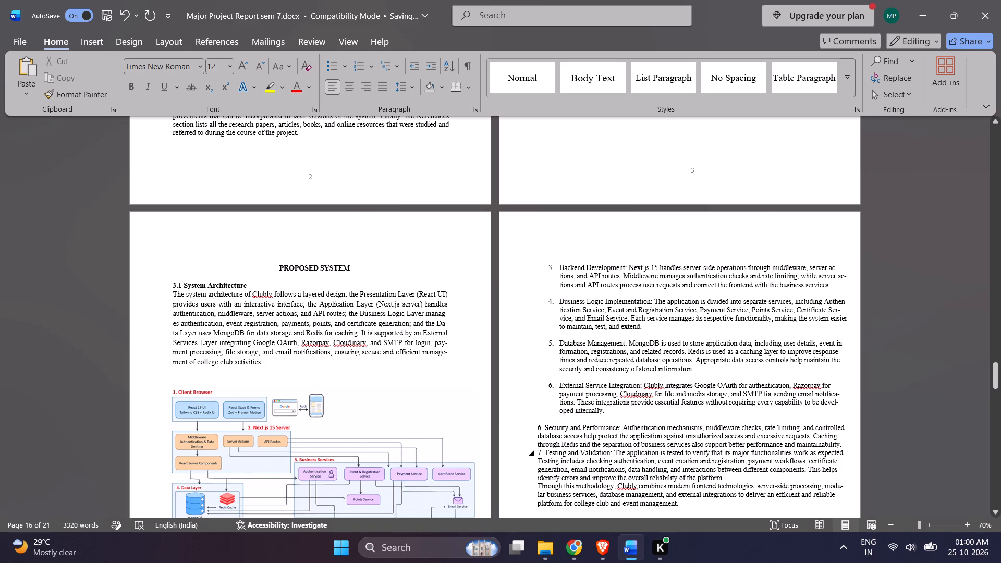
Add a single unnumbered blank line between the Security and Performance and Testing and Validation paragraphs.
click(849, 450)
key(Return)
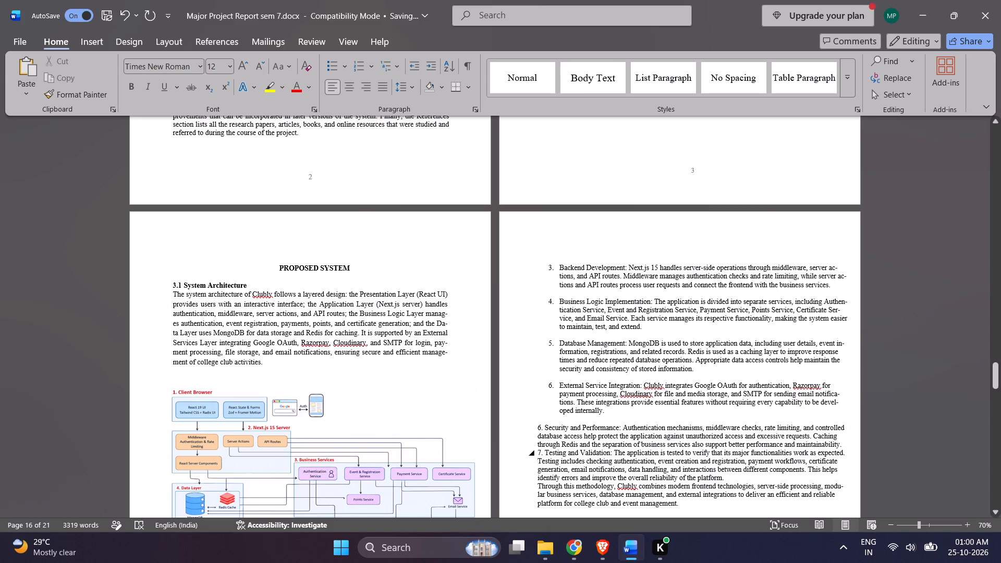
click(846, 443)
key(Return)
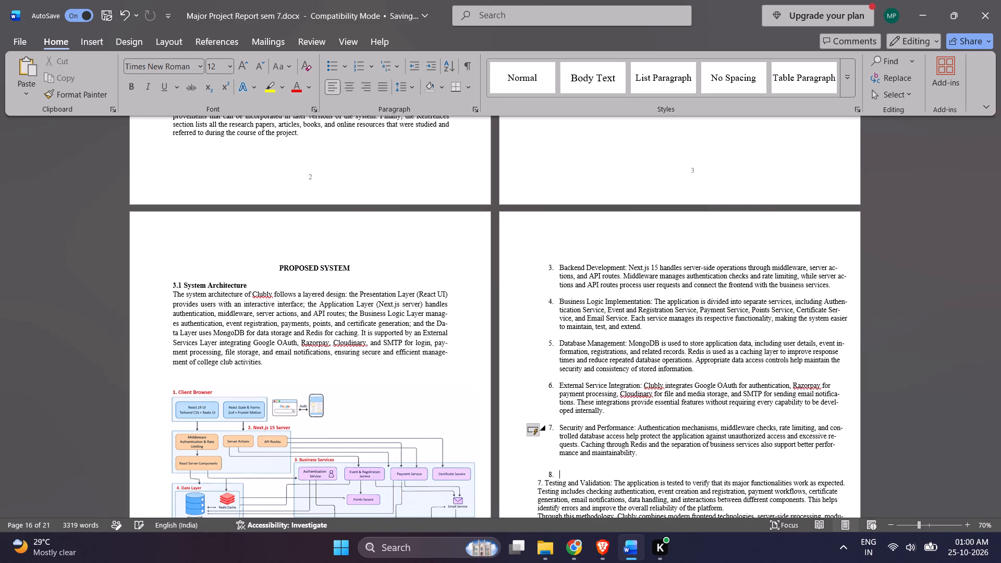
key(BackSpace)
key(BackSpace)
key(BackSpace)
key(BackSpace)
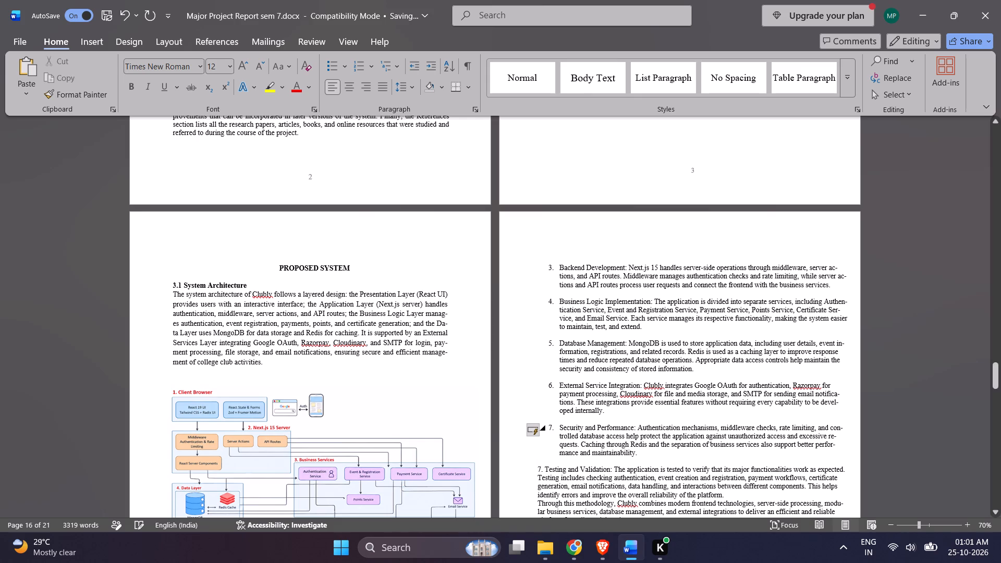
Add a blank line between the Testing and Validation text and the concluding "Through this methodology" paragraph.
scroll(735, 457, down, 2)
click(731, 448)
key(Return)
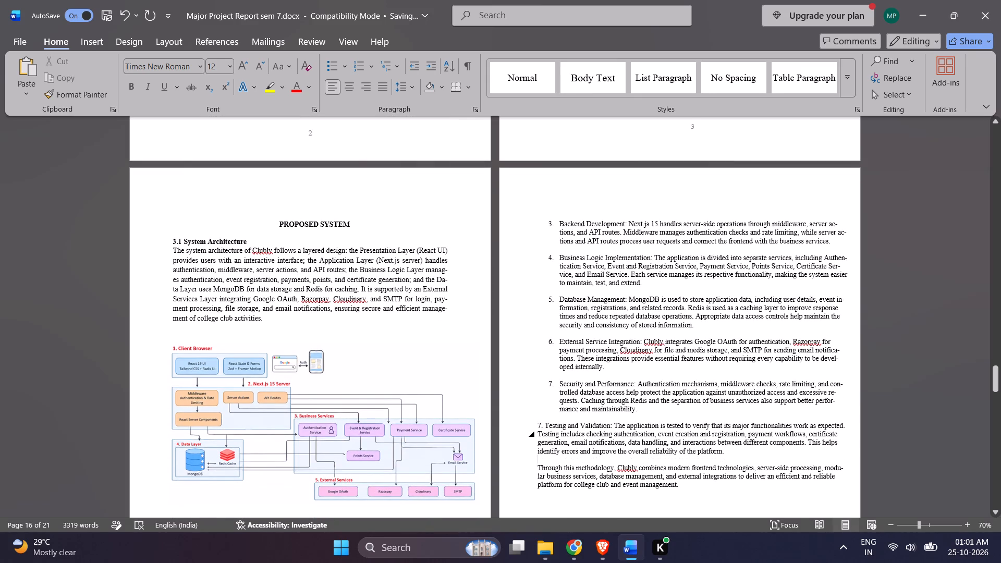
Renumber the Testing and Validation paragraph as "8." so it becomes an item of the numbered list.
click(545, 422)
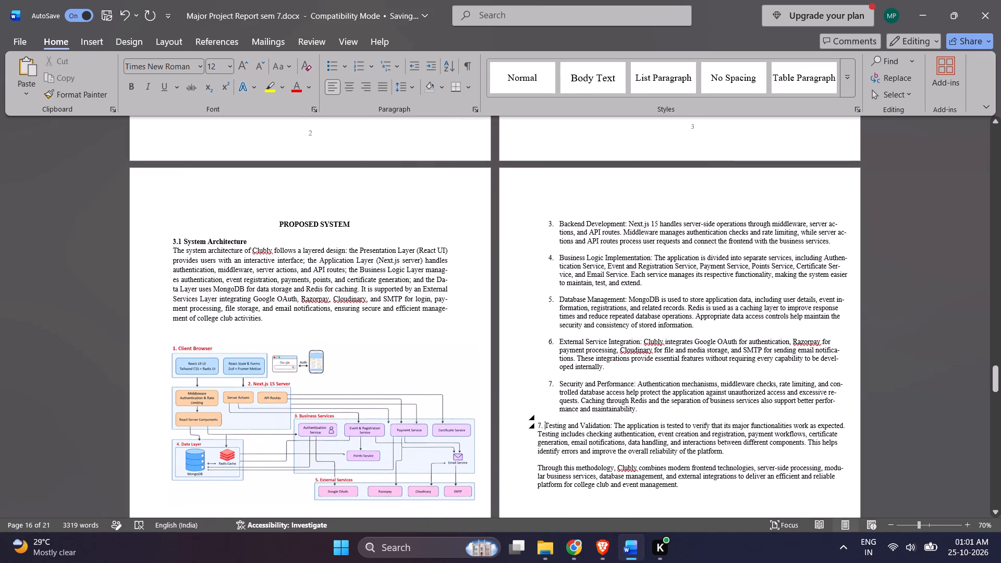
click(541, 420)
click(543, 425)
key(BackSpace)
key(BackSpace)
text(8.)
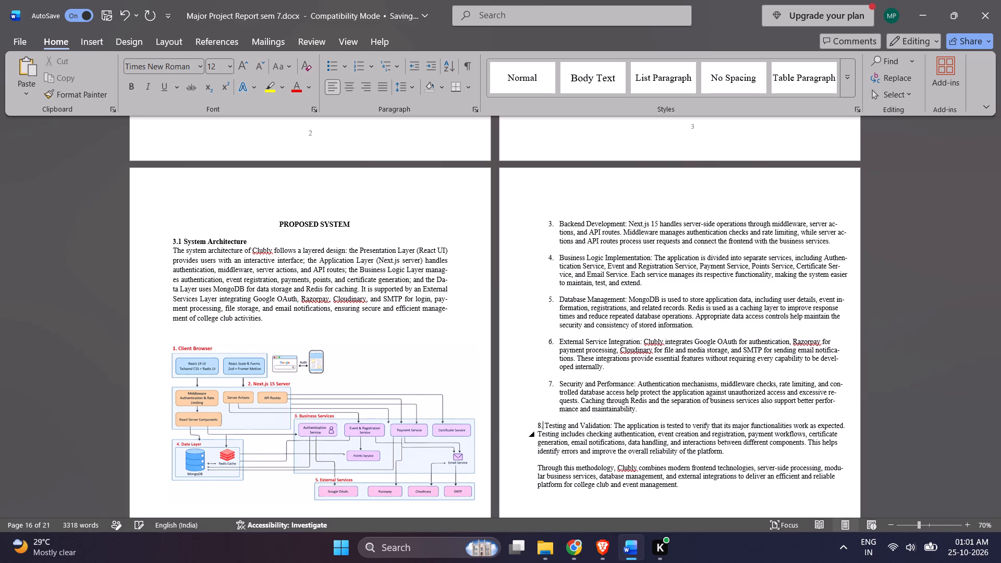
key(space)
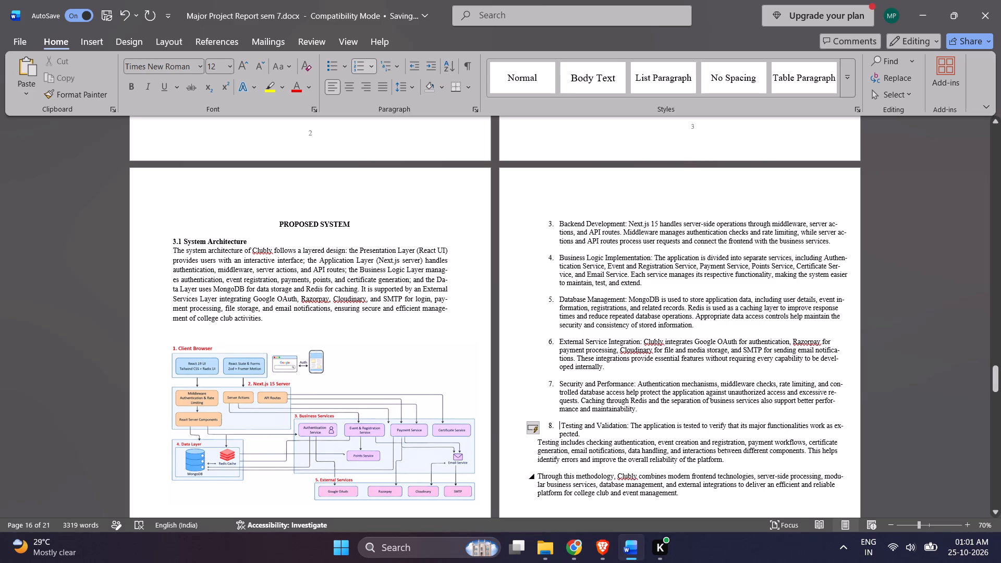
Join the separate "Testing includes checking authentication" paragraph onto the end of the Testing and Validation item.
click(539, 445)
key(BackSpace)
Save the report document.
scroll(552, 472, down, 1)
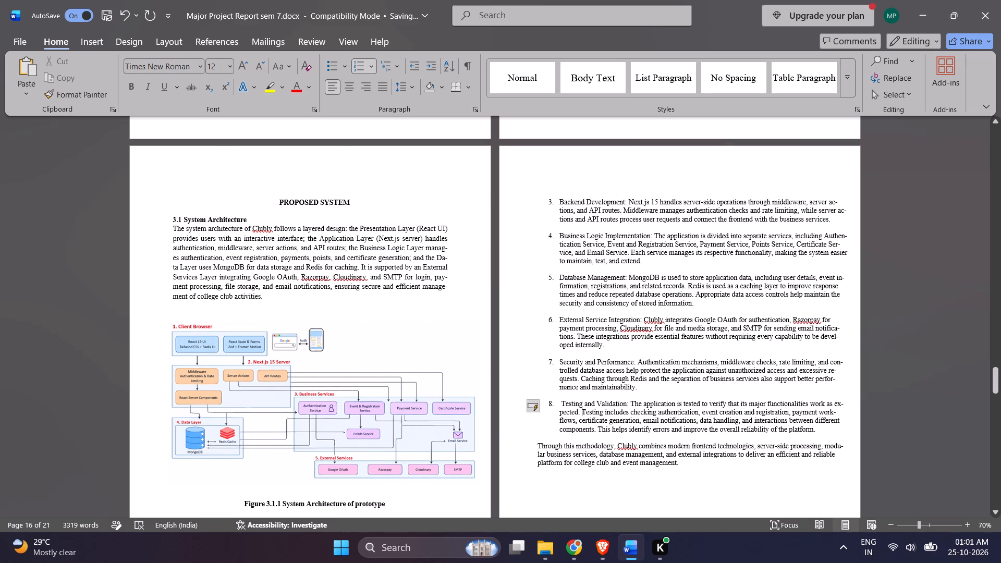
key(ctrl+s)
Set the left indent of the 3.2 System Methodology numbered items 1 to 8 to 1 cm, leaving out the concluding paragraph.
scroll(704, 465, down, 6)
scroll(689, 451, up, 11)
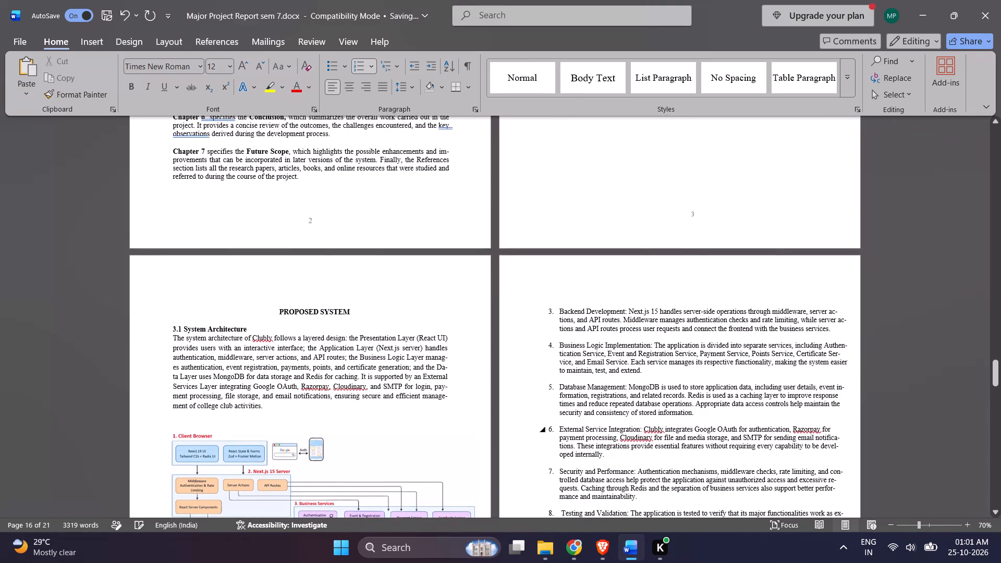
drag(1000, 375, 990, 316)
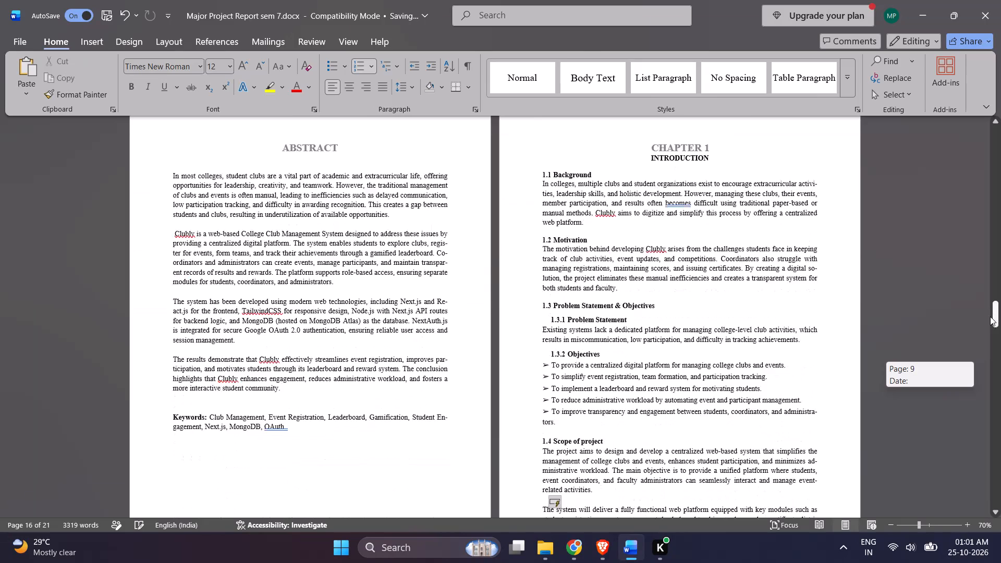
drag(990, 316, 988, 310)
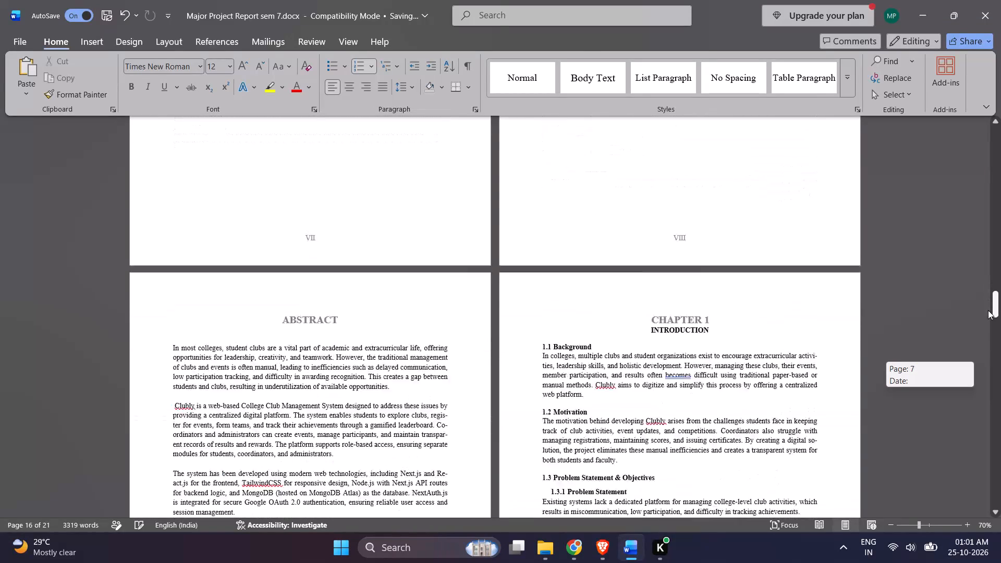
drag(988, 310, 993, 354)
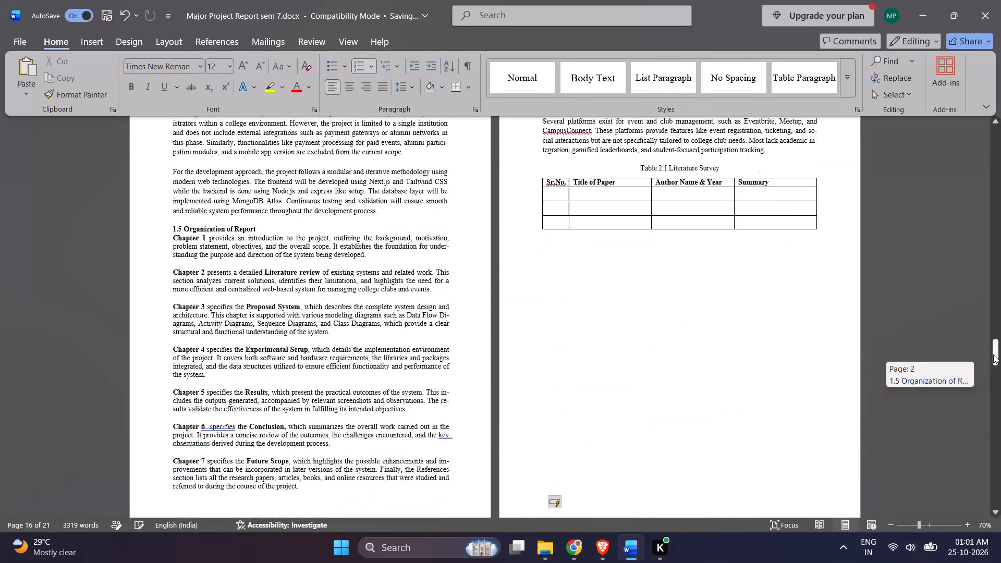
drag(993, 354, 995, 376)
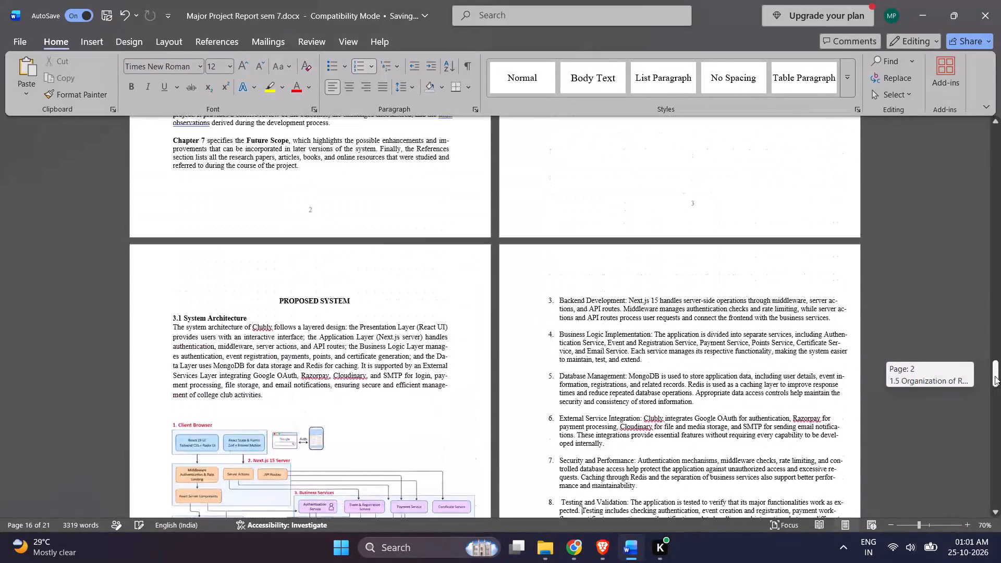
drag(995, 376, 998, 399)
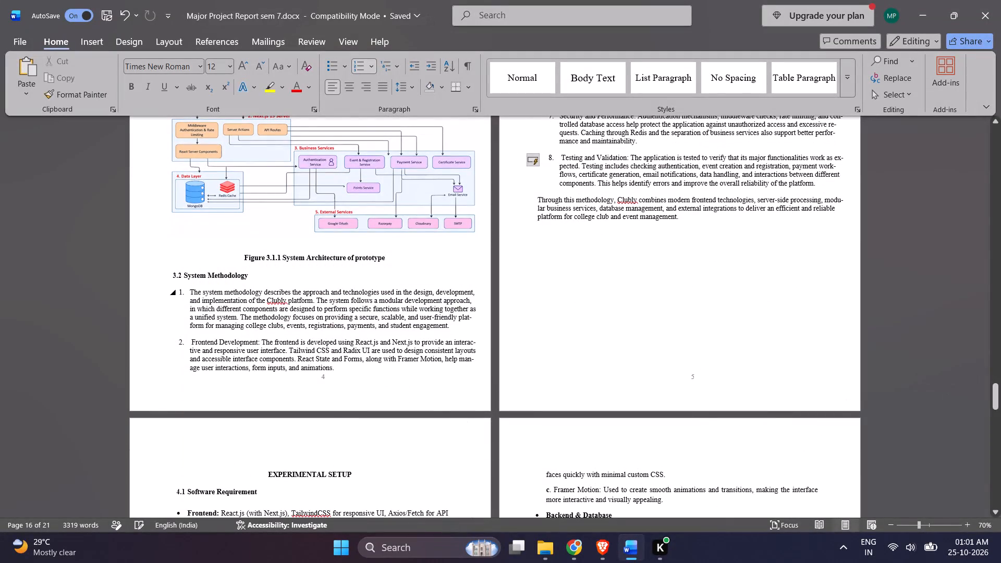
drag(189, 288, 679, 251)
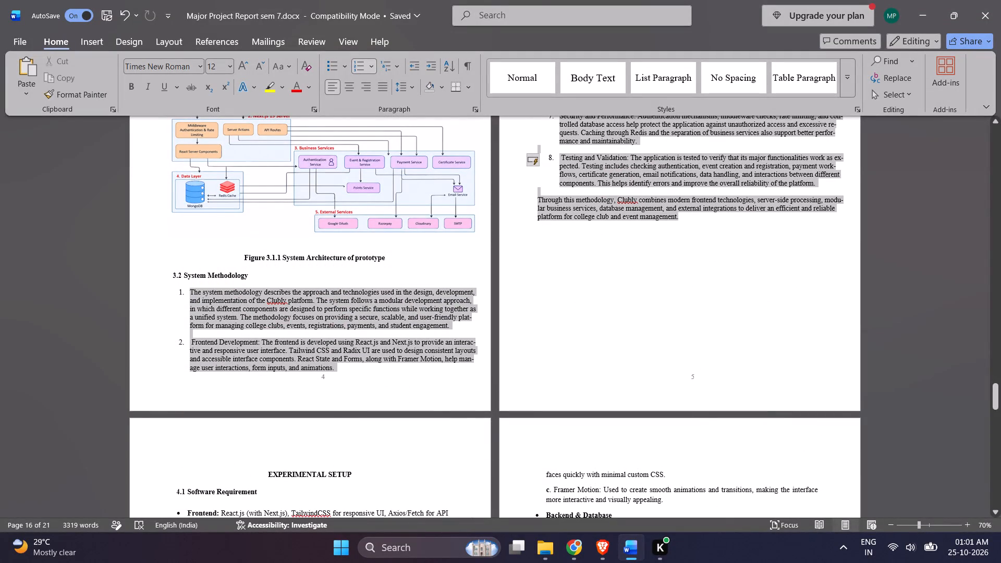
drag(679, 251, 838, 180)
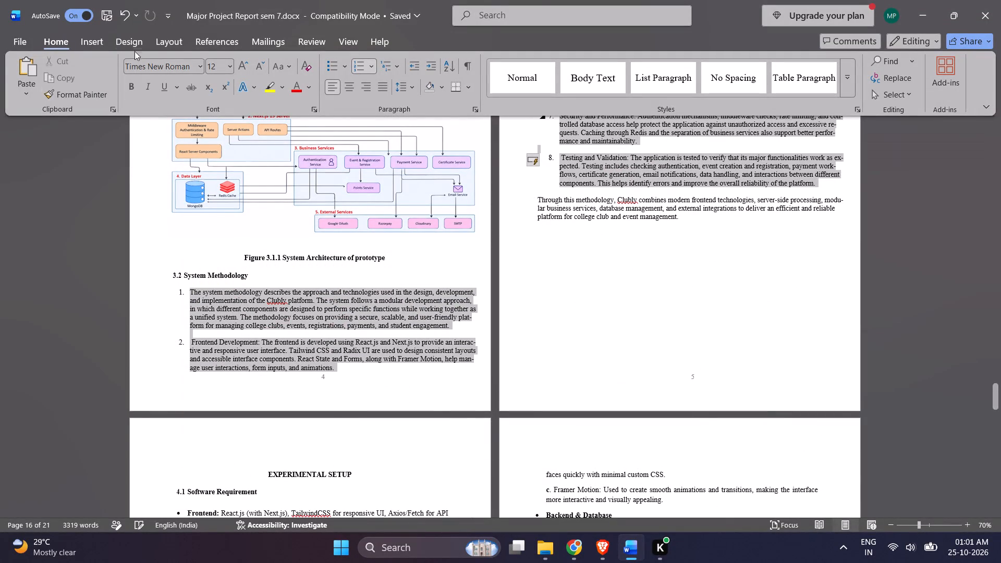
click(182, 37)
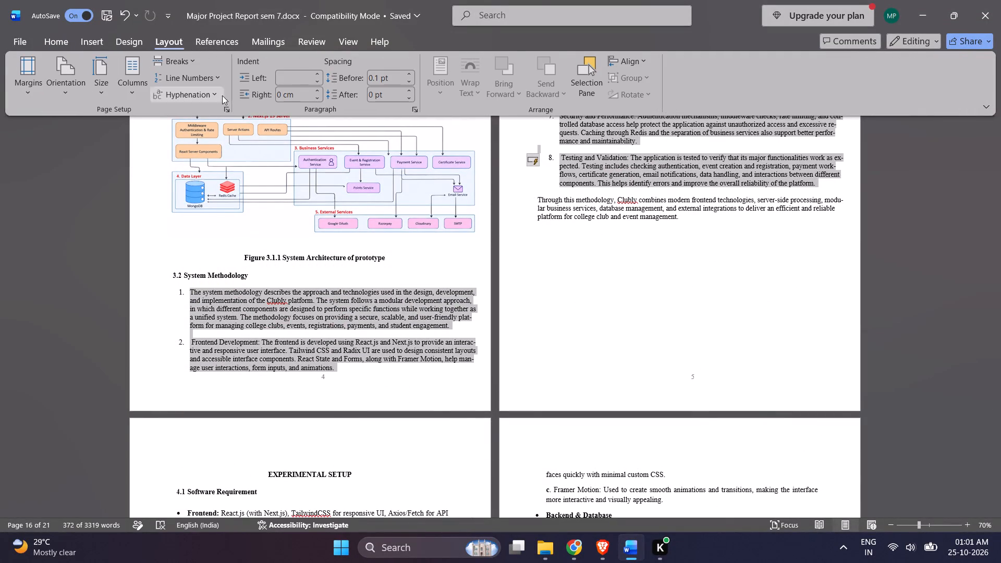
click(297, 80)
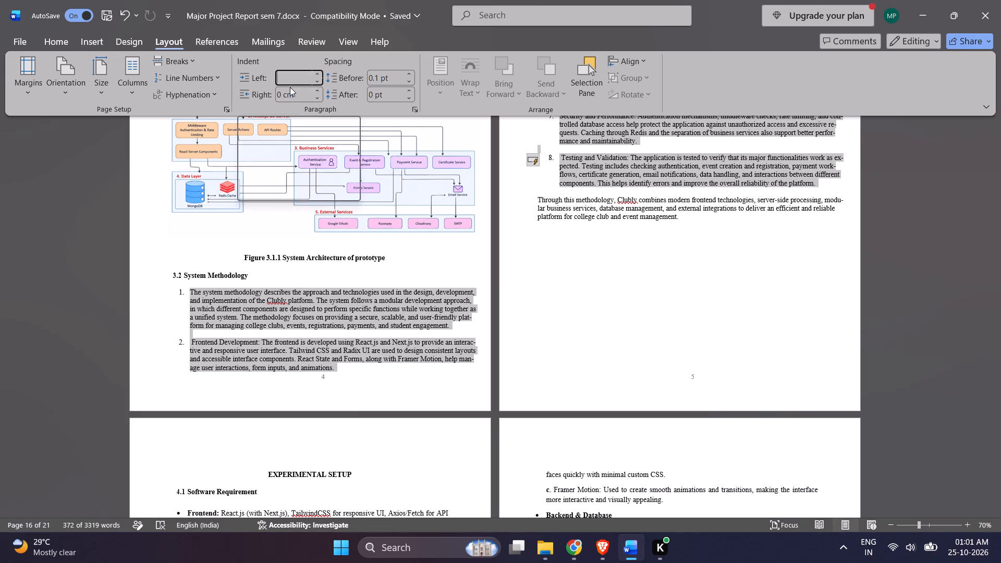
key(1)
key(Return)
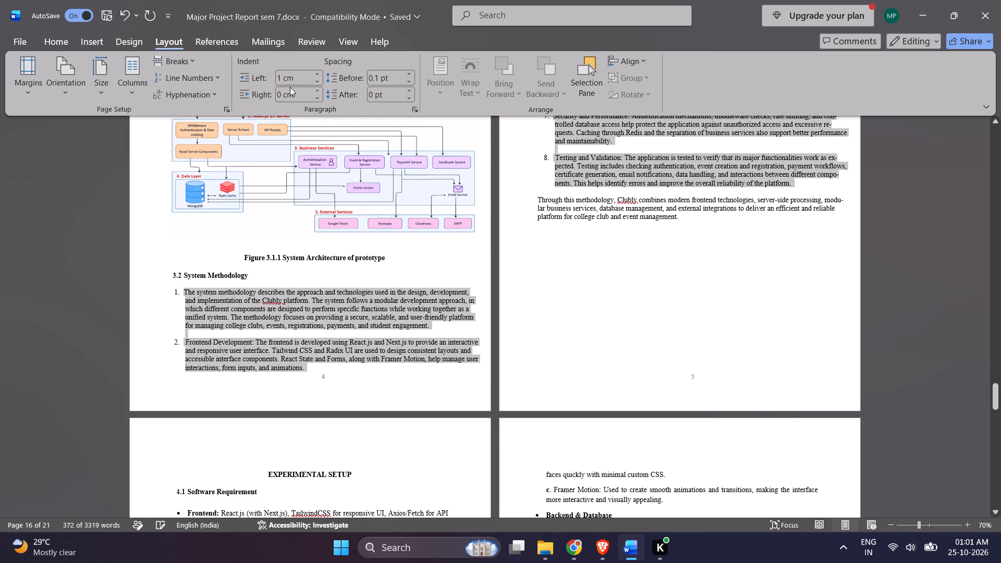
Set the left indent of the selected 3.2 System Methodology items 1 to 8 to 0 cm.
click(291, 72)
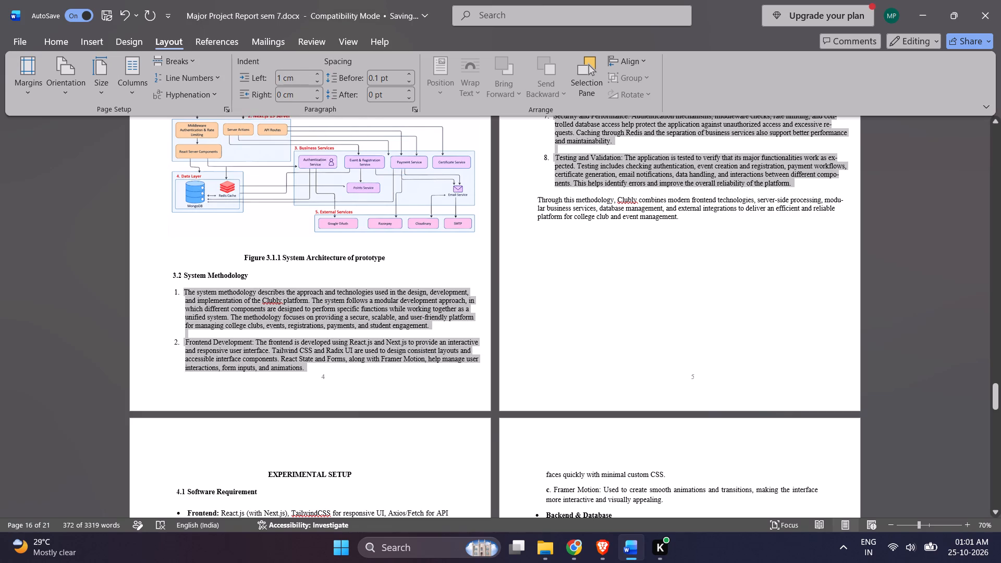
click(292, 79)
key(0)
key(Return)
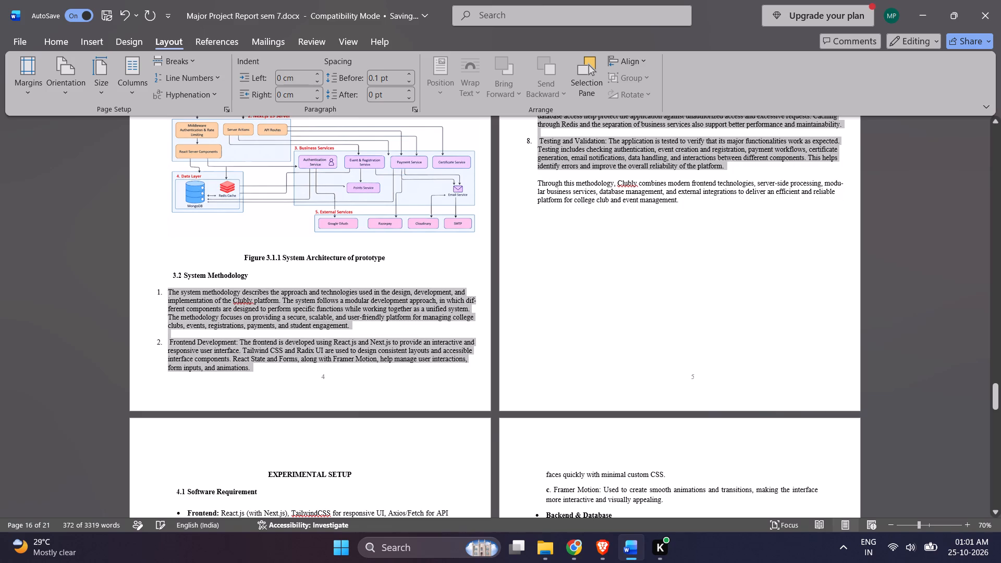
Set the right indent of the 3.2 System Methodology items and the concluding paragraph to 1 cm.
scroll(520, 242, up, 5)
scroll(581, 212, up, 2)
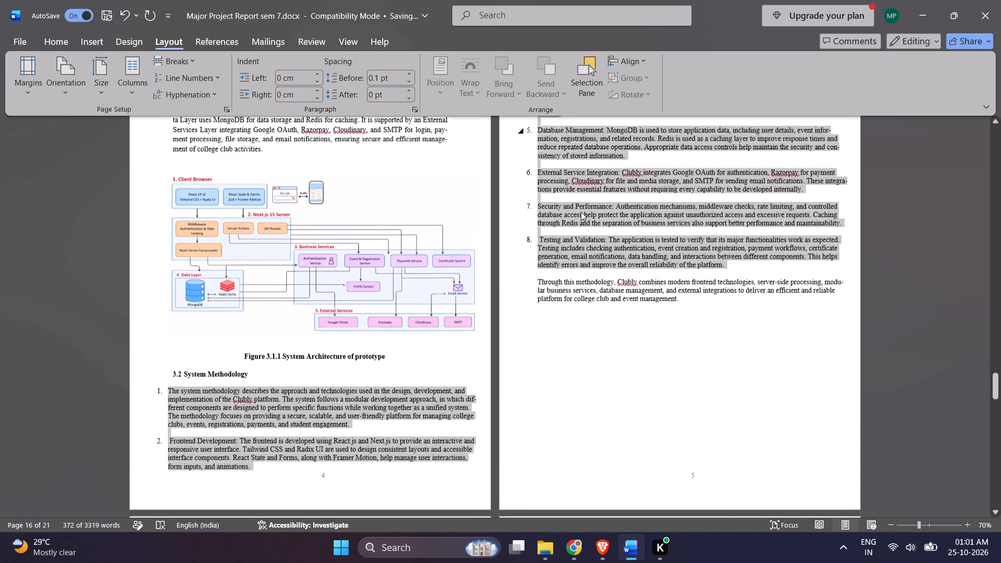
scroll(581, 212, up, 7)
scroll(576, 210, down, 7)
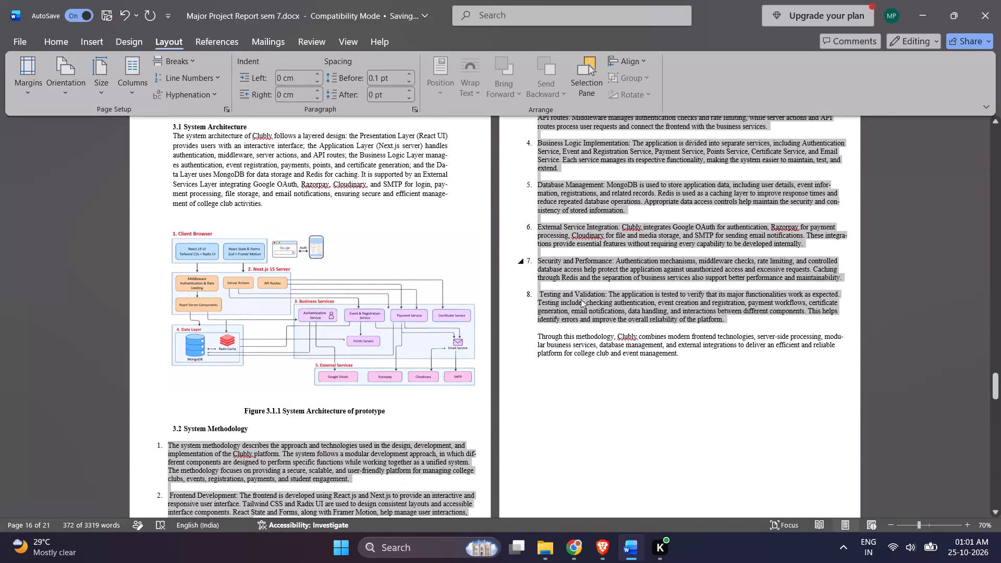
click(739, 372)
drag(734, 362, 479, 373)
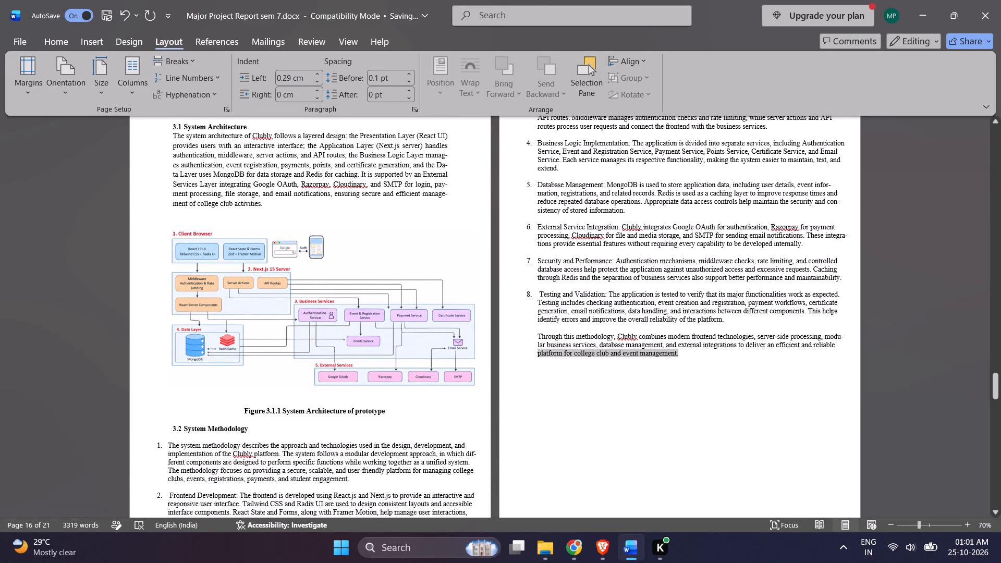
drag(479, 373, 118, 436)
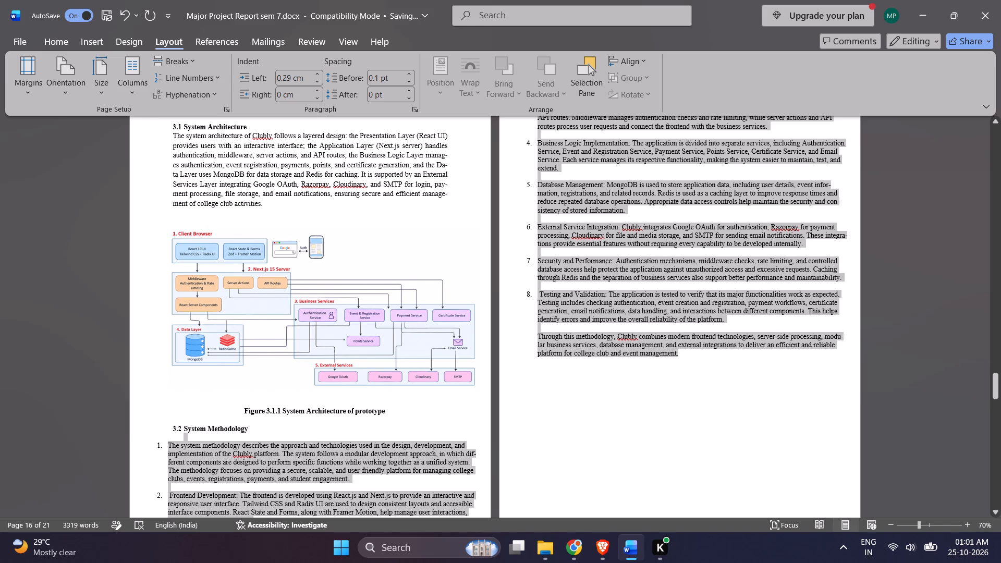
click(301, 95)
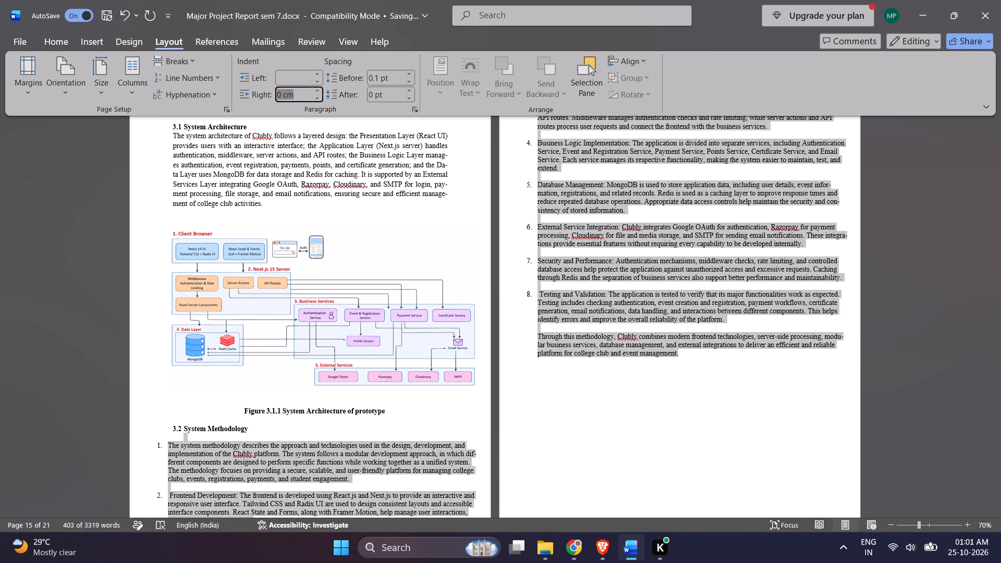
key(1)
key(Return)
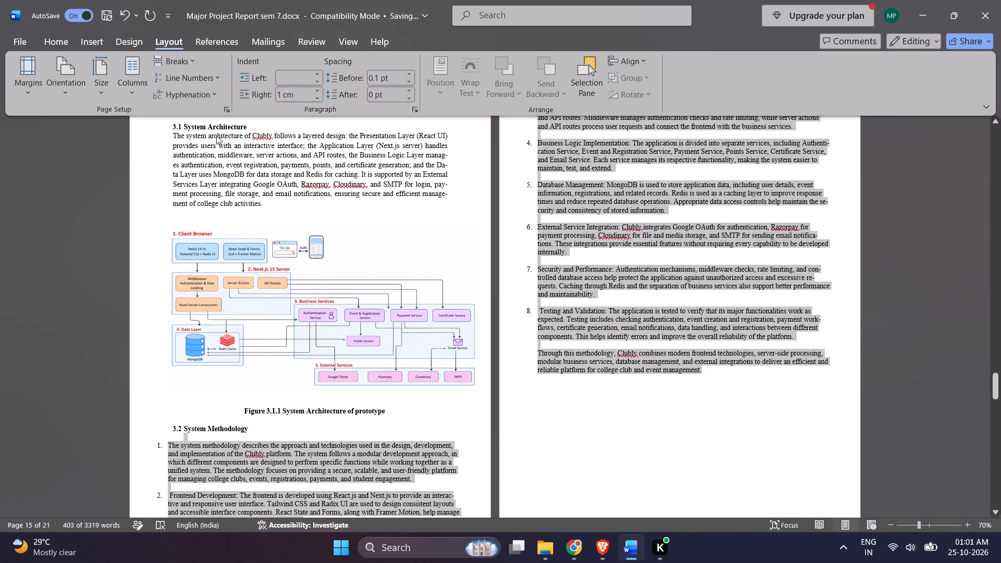
Justify the 3.2 System Methodology numbered items and the concluding paragraph.
click(60, 43)
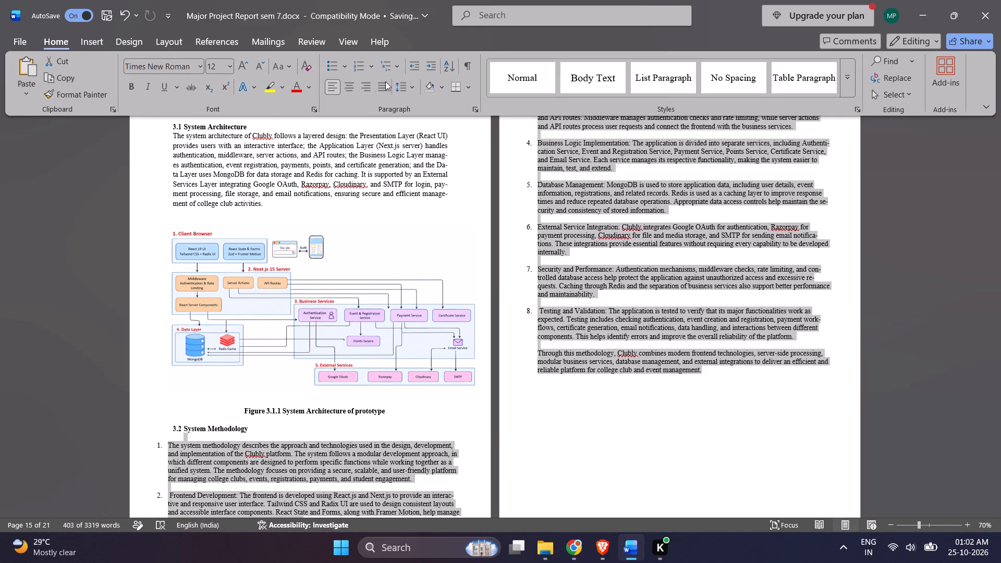
click(381, 85)
click(712, 347)
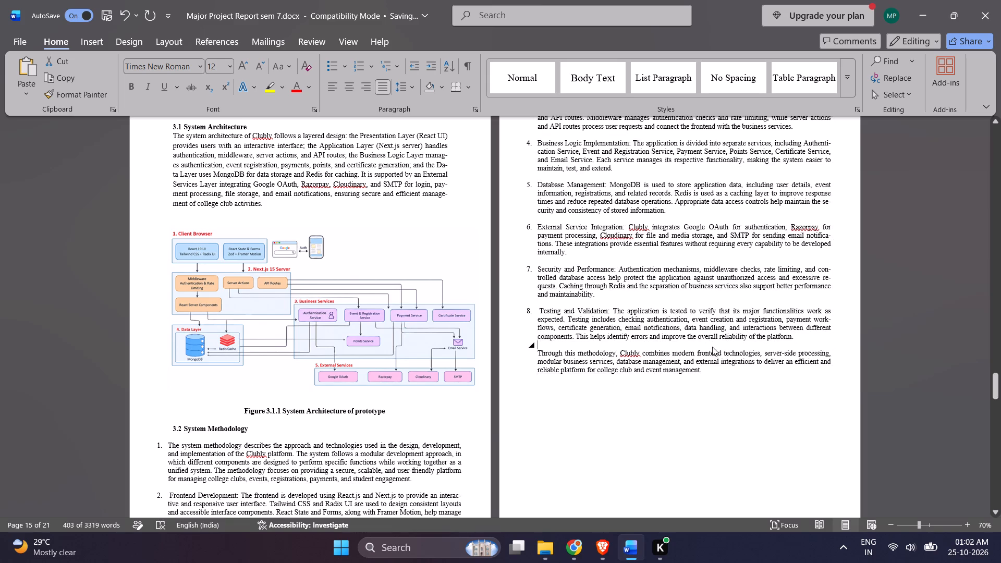
Save the report document.
scroll(749, 458, up, 5)
key(ctrl+s)
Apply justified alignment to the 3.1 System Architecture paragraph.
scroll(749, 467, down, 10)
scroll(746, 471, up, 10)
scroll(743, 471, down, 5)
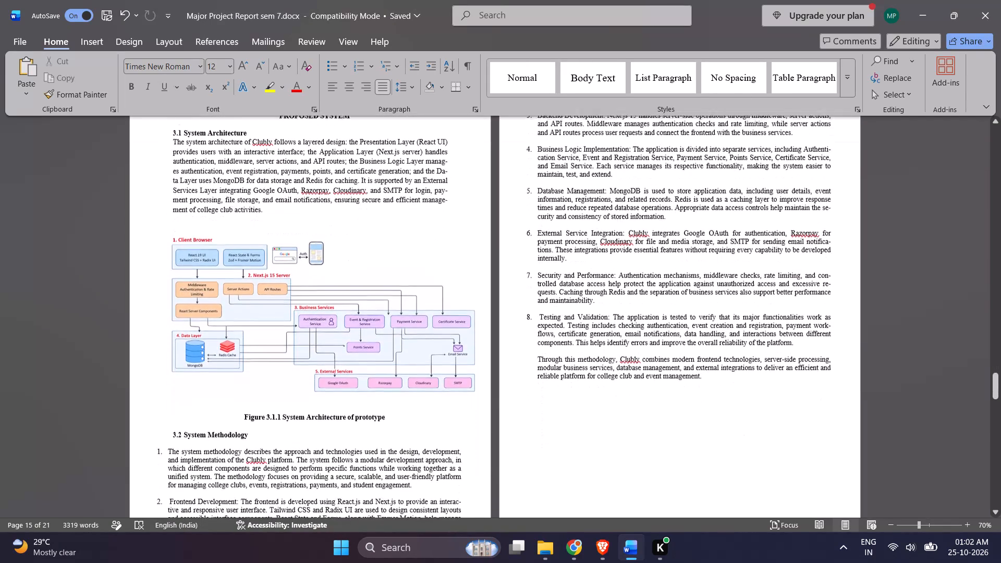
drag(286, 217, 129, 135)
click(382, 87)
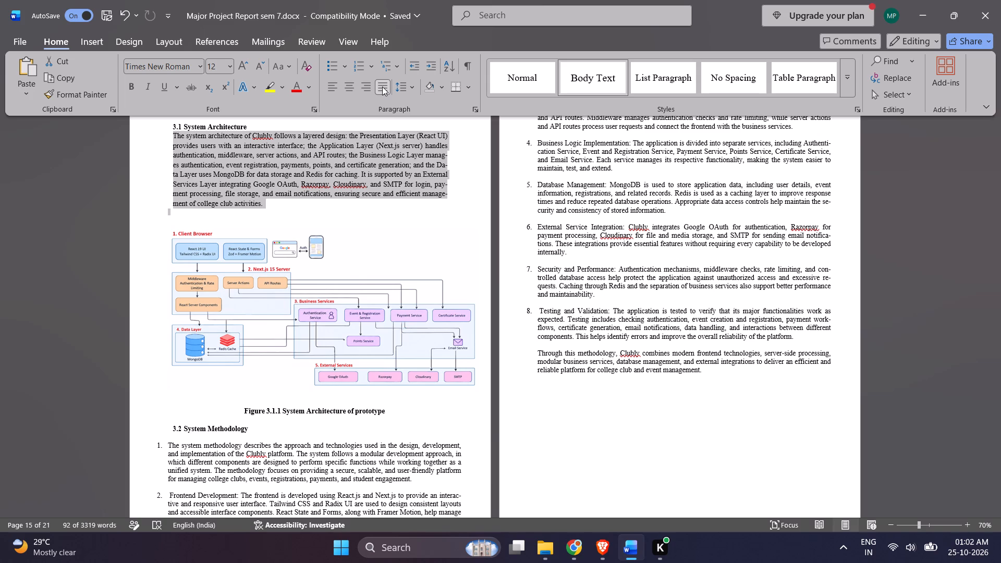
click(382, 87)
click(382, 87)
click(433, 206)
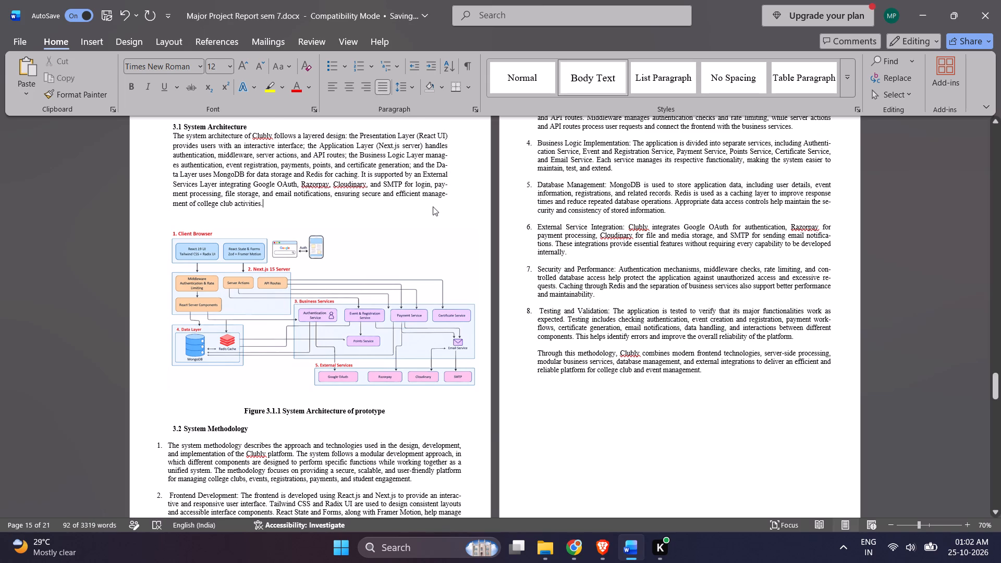
Examine the alignment and left and right indents of the Chapter 1 body text, including the 1.1 Background paragraph.
scroll(686, 335, up, 18)
scroll(688, 335, up, 7)
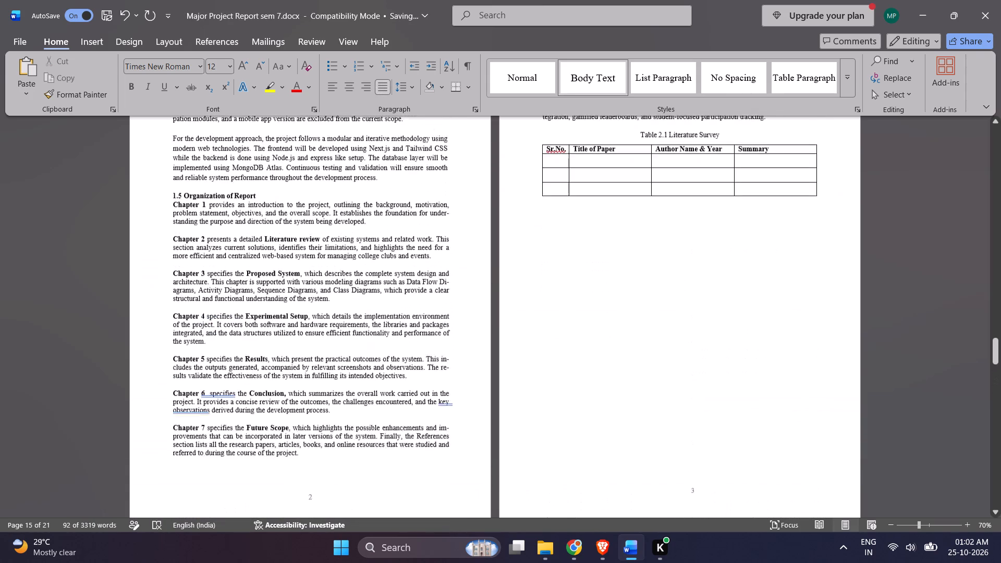
scroll(688, 335, up, 19)
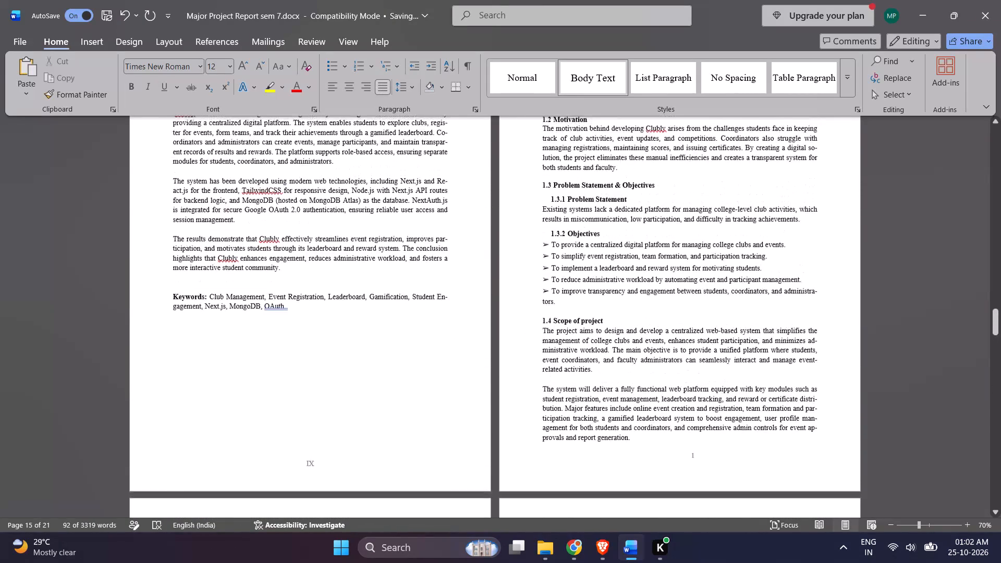
scroll(688, 335, up, 6)
scroll(676, 327, down, 6)
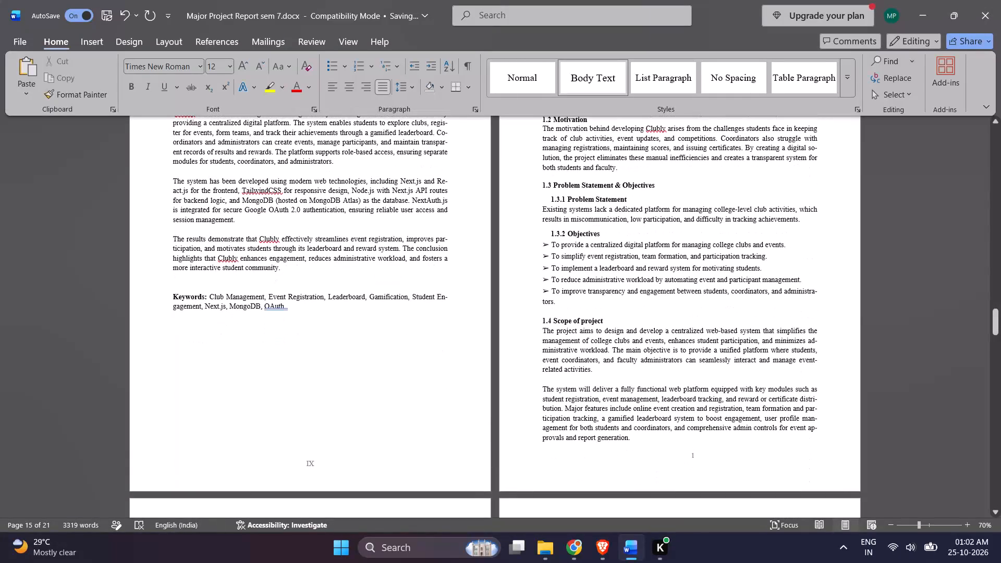
drag(786, 449, 526, 107)
click(597, 218)
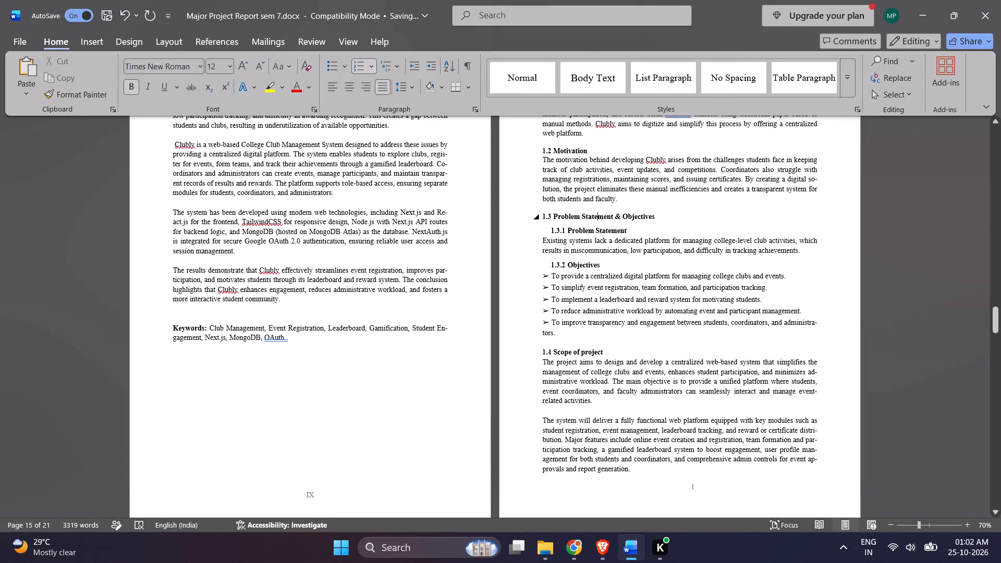
drag(613, 188, 578, 170)
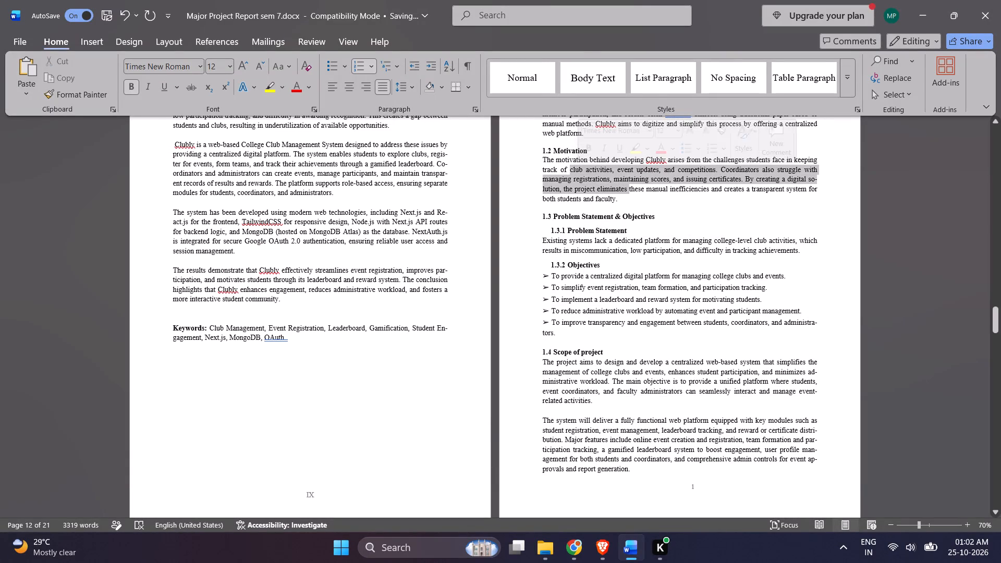
drag(627, 203, 548, 162)
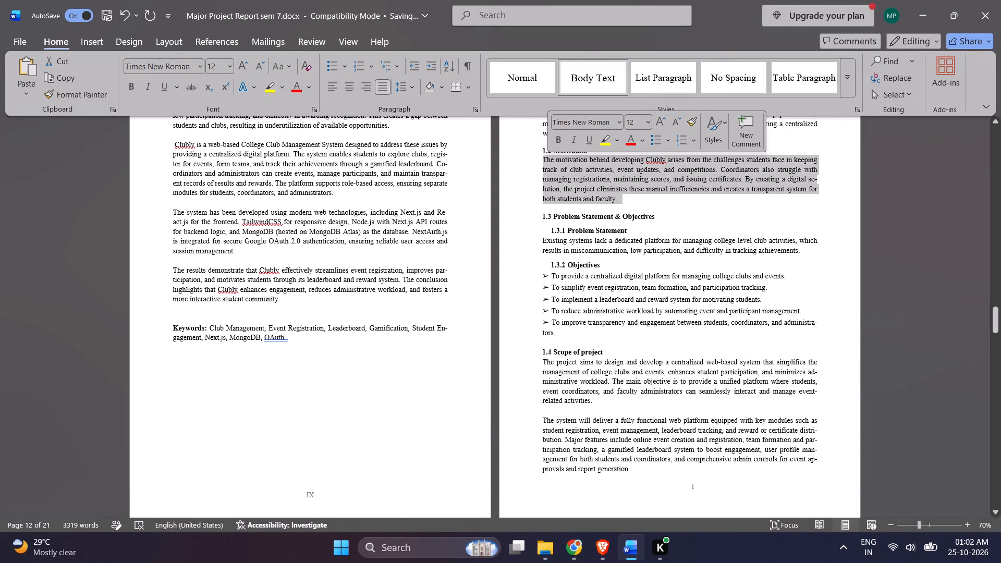
drag(648, 342, 551, 233)
scroll(591, 249, up, 3)
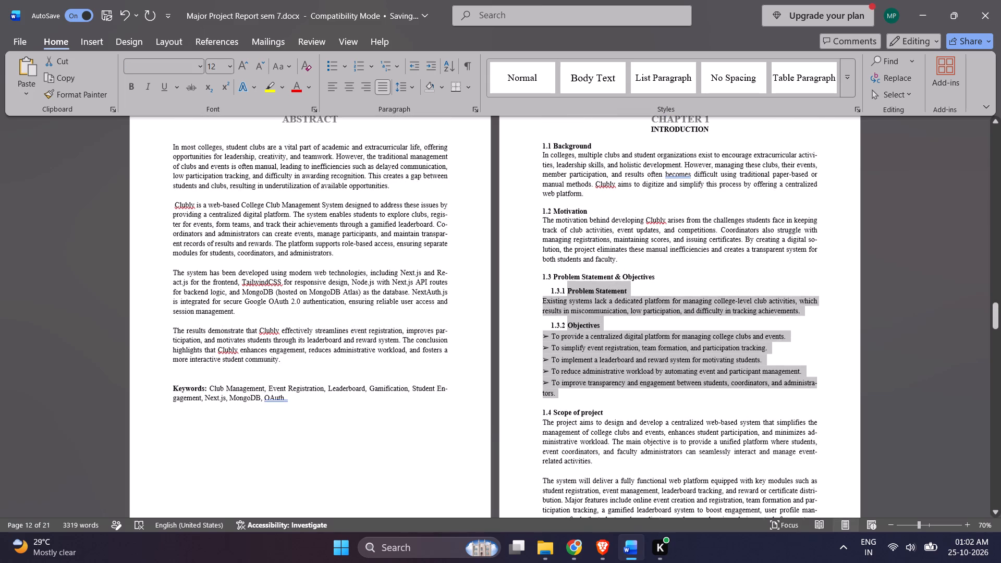
drag(606, 198, 540, 165)
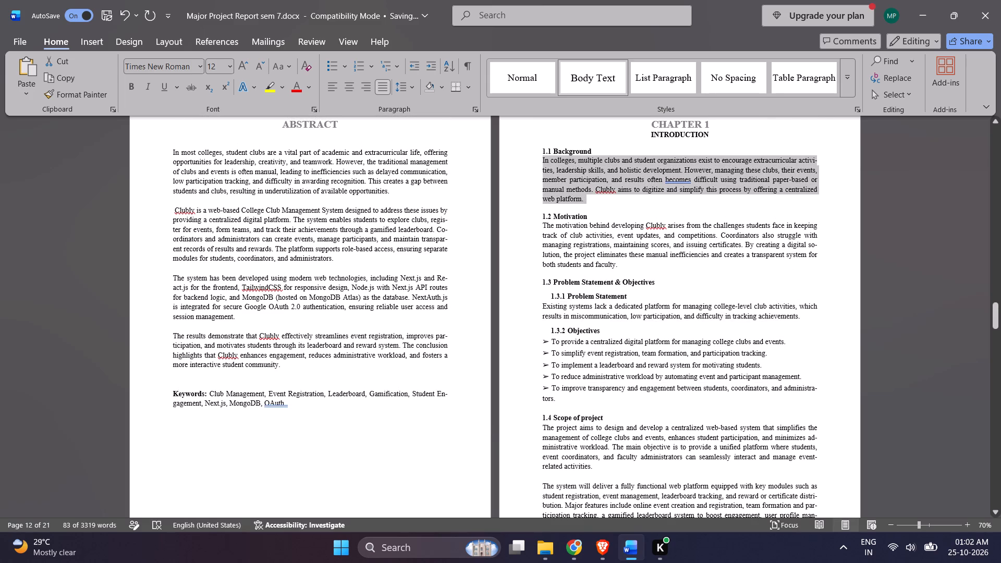
drag(649, 458, 551, 167)
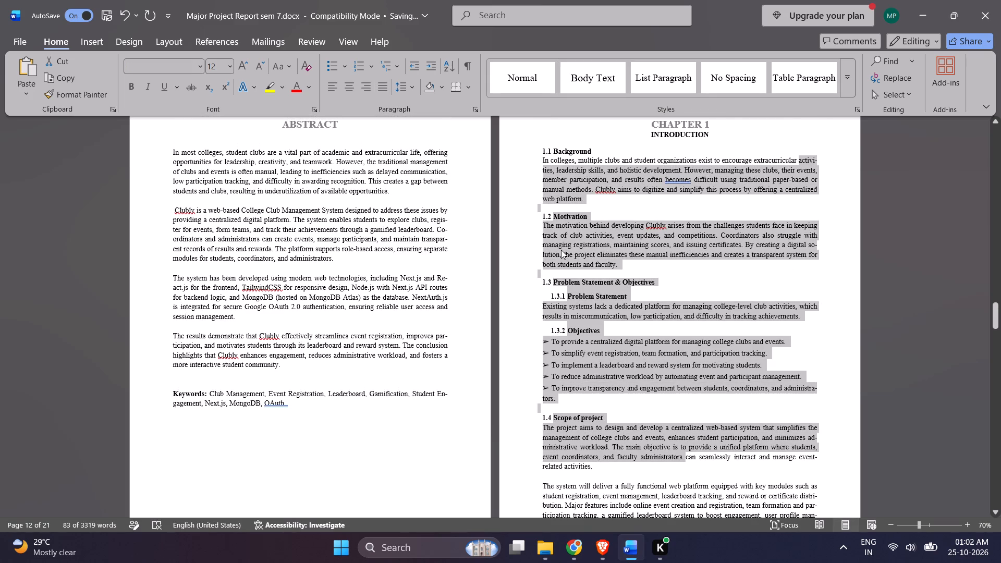
click(561, 250)
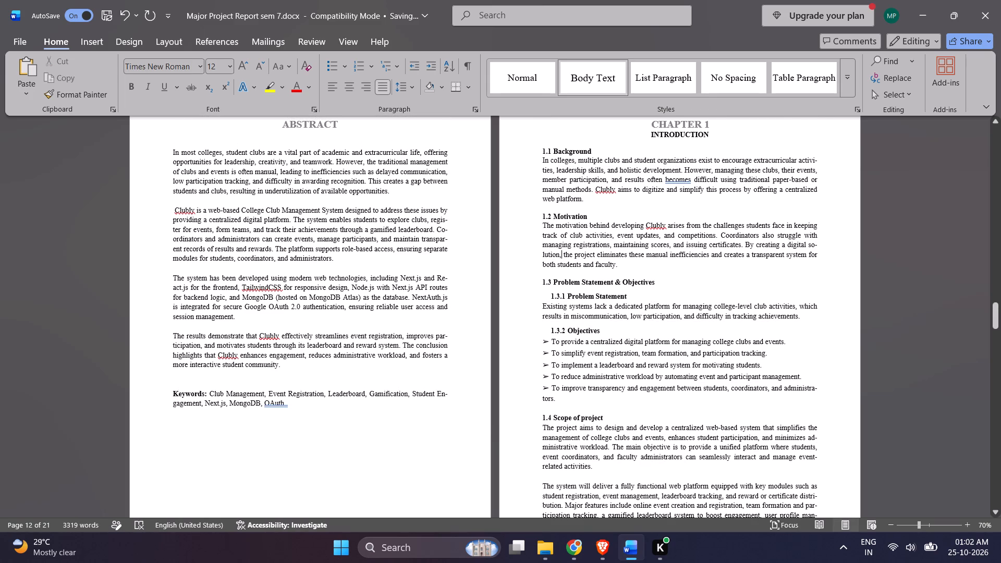
drag(759, 203, 597, 161)
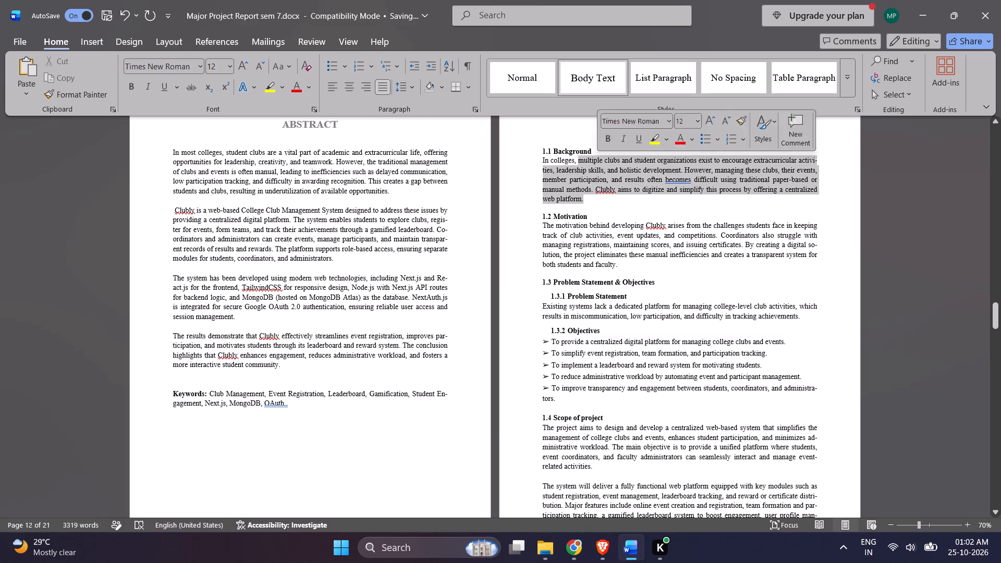
click(174, 42)
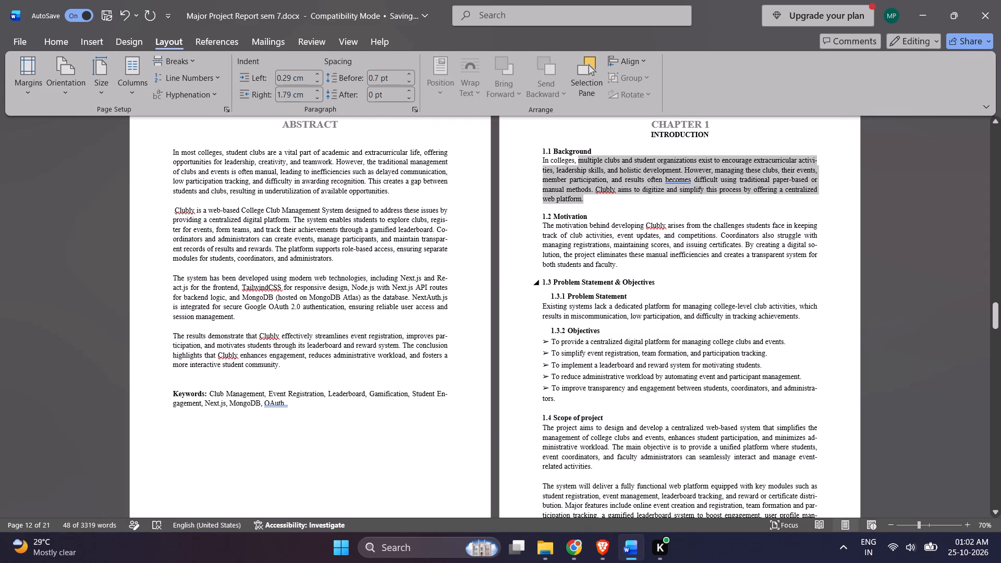
Check the paragraph indents of the Chapter 4 and Chapter 5 descriptions under 1.5 Organization of Report.
scroll(657, 282, down, 13)
drag(657, 282, 627, 263)
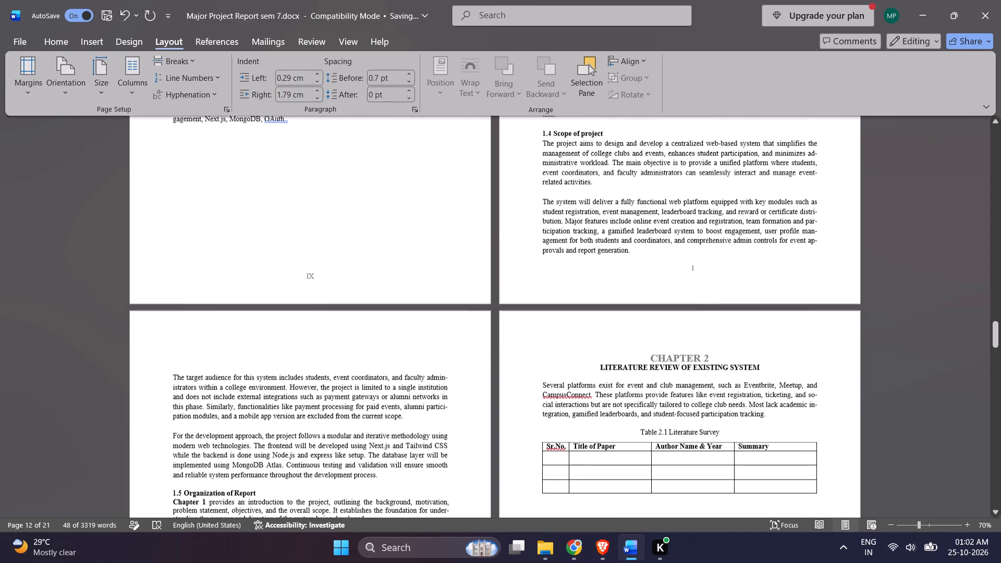
drag(627, 263, 555, 175)
scroll(568, 243, down, 20)
drag(446, 331, 370, 181)
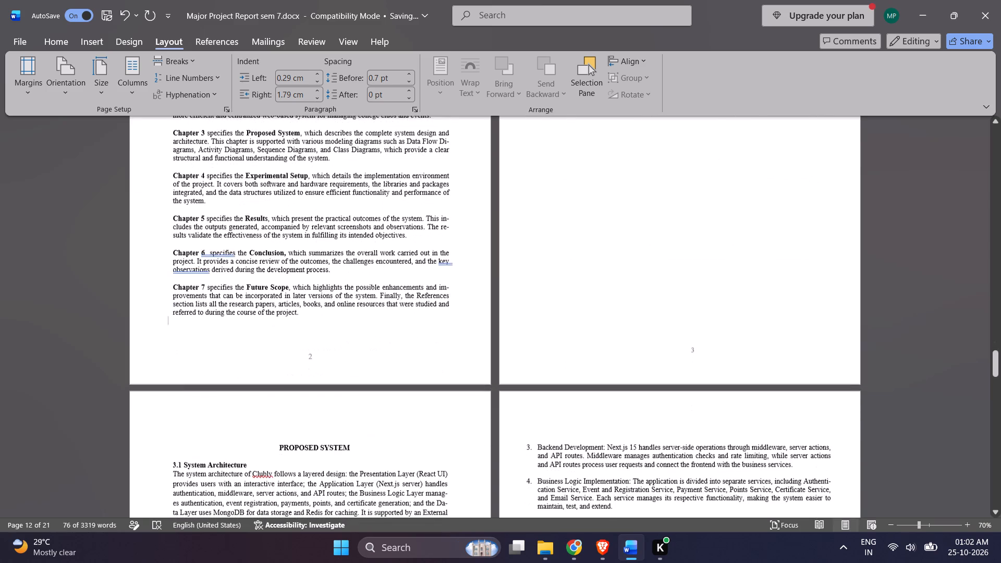
drag(370, 181, 345, 125)
click(362, 256)
drag(365, 222, 271, 175)
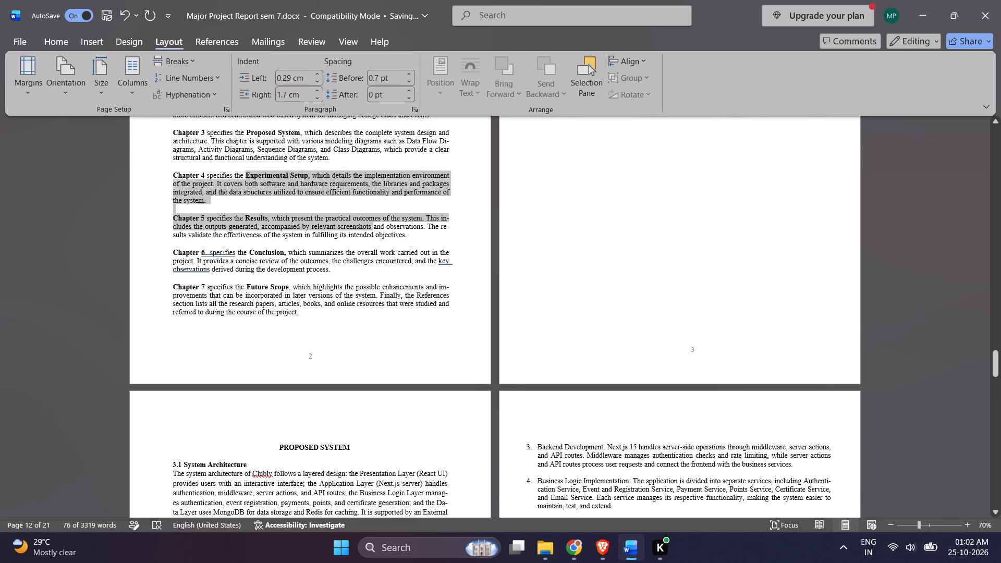
drag(271, 175, 271, 174)
Set the right indent of the 3.2 System Methodology numbered items and the concluding paragraph to 1.7 cm.
scroll(335, 255, down, 5)
scroll(337, 257, up, 3)
scroll(337, 257, down, 10)
scroll(339, 256, up, 1)
scroll(341, 253, down, 6)
drag(645, 352, 216, 409)
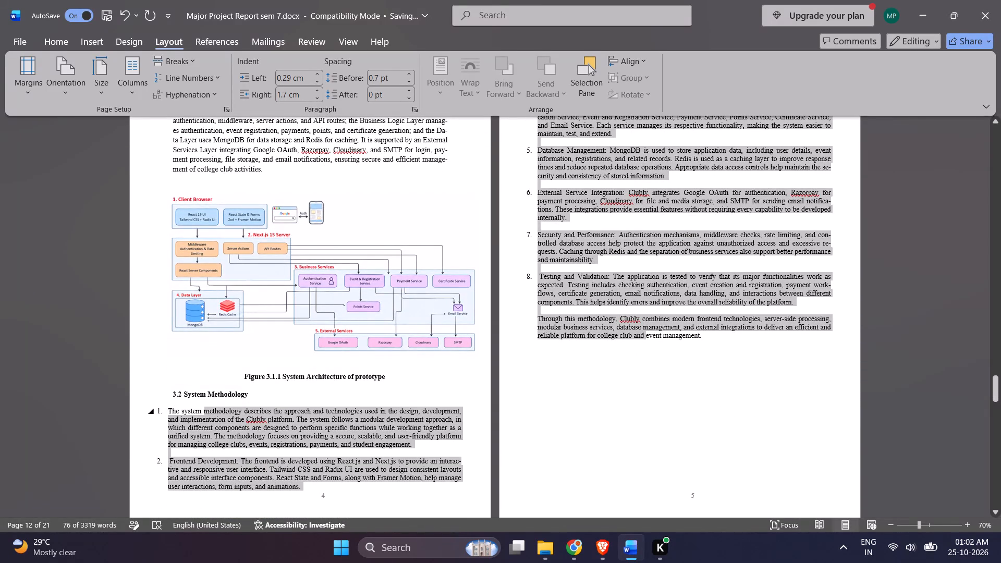
drag(216, 409, 168, 404)
drag(731, 339, 727, 338)
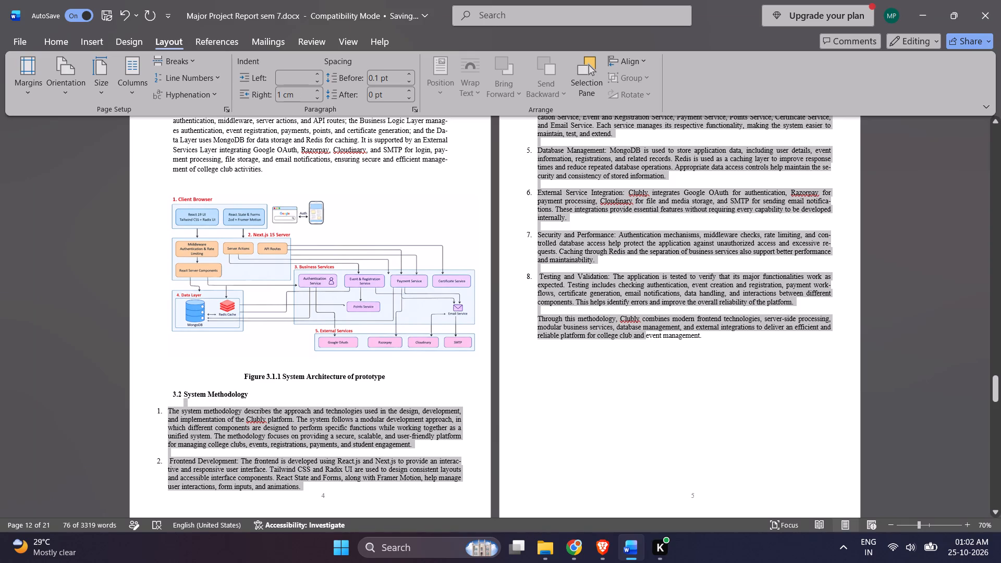
drag(727, 338, 173, 409)
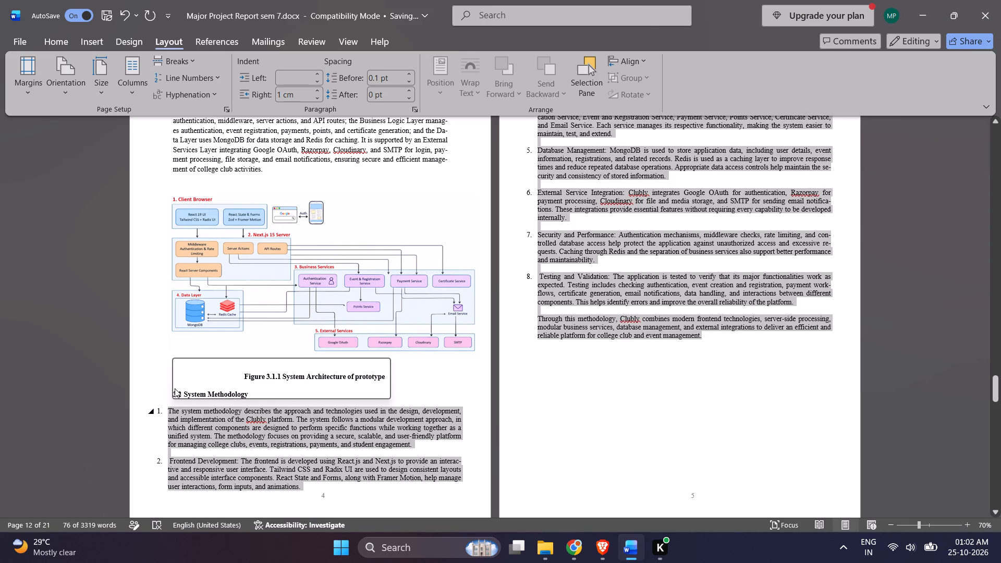
click(282, 100)
click(282, 94)
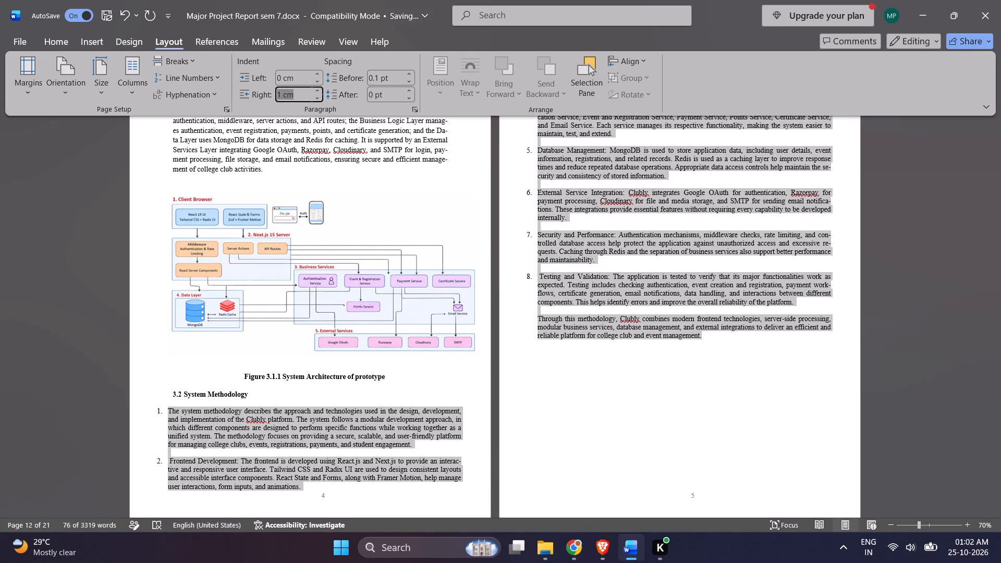
click(287, 97)
click(282, 96)
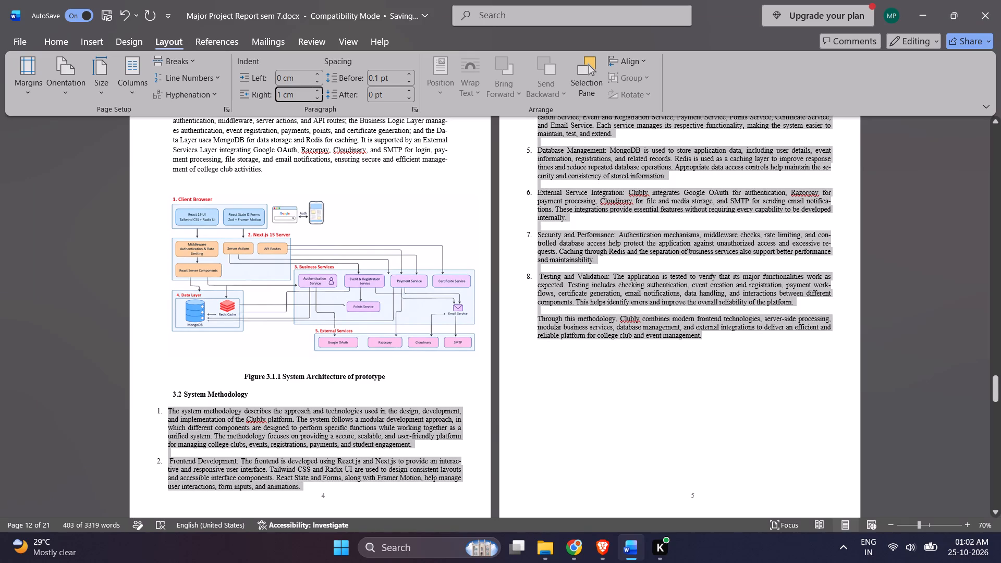
text(.7)
key(Return)
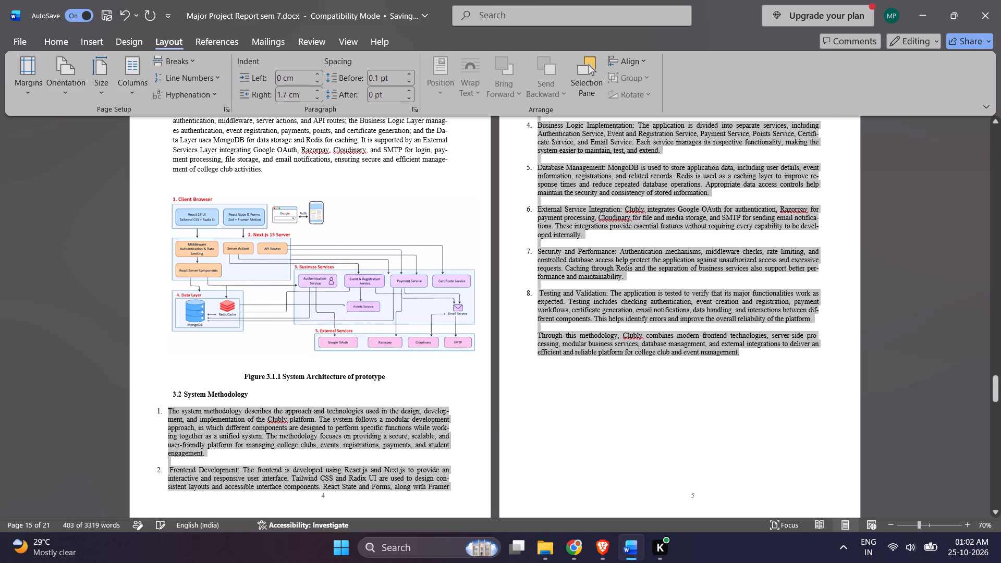
click(660, 255)
scroll(661, 273, up, 9)
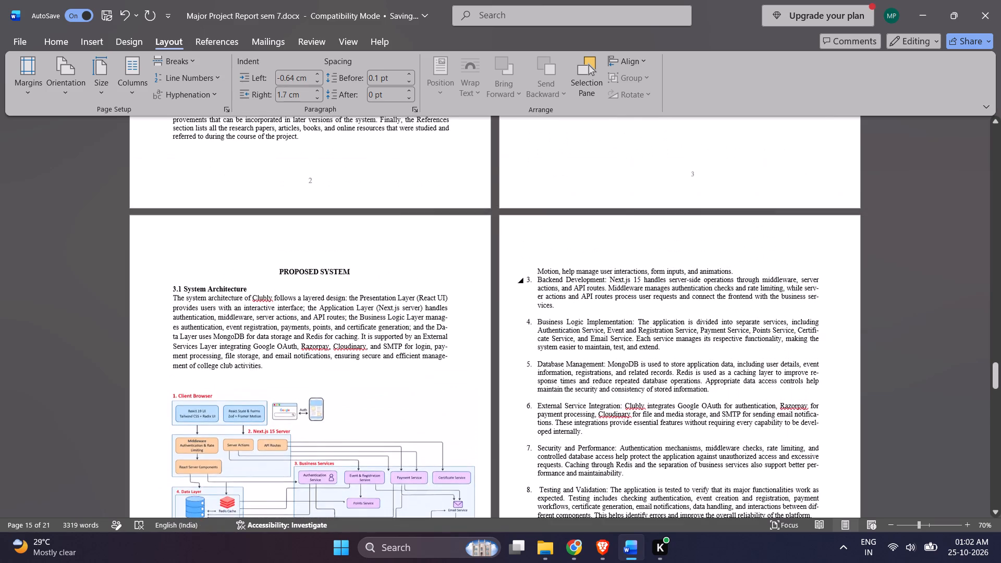
scroll(674, 291, down, 6)
scroll(270, 458, down, 3)
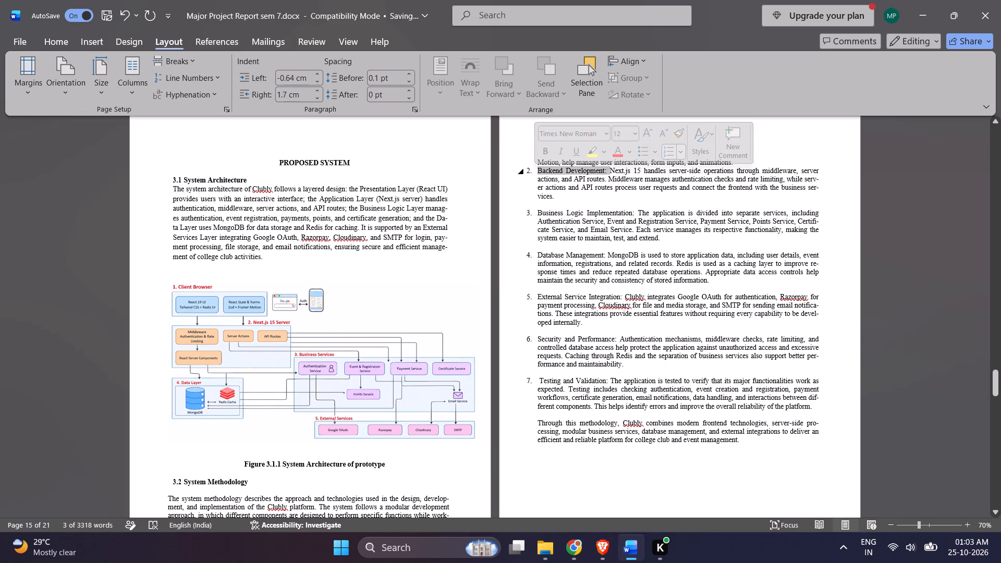
ctrl+drag(636, 213, 550, 210)
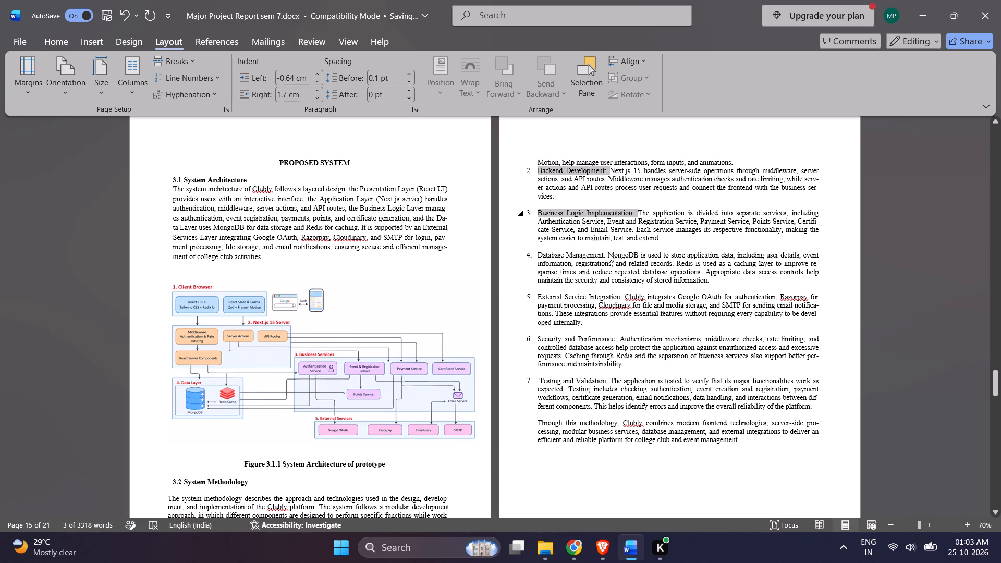
ctrl+drag(606, 252, 547, 257)
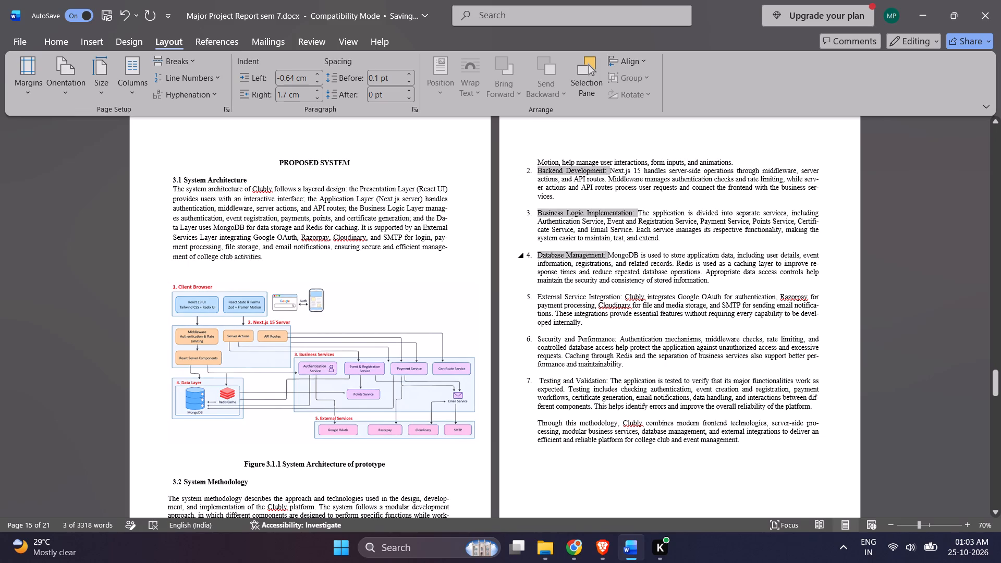
ctrl+drag(547, 257, 545, 257)
ctrl+drag(624, 296, 547, 295)
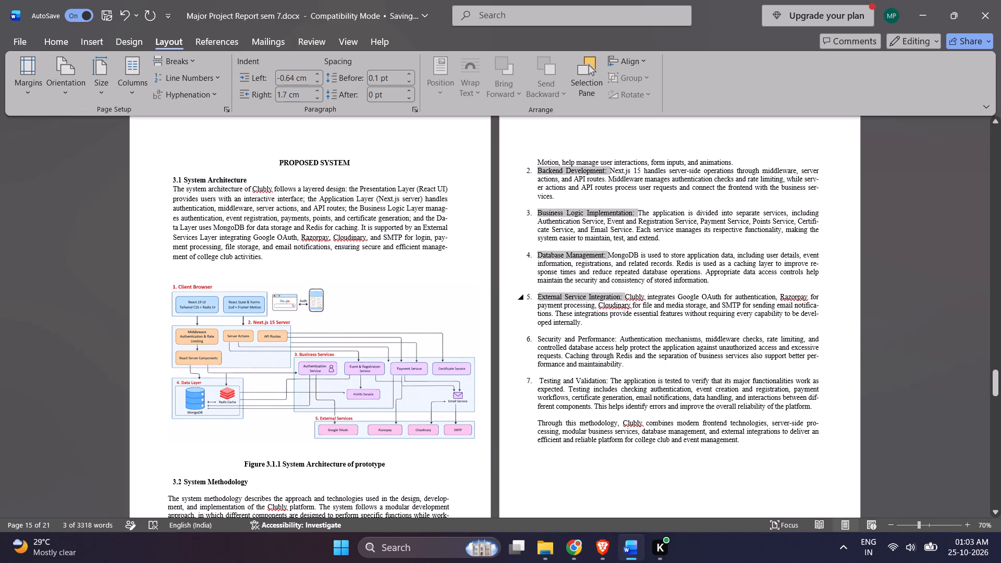
ctrl+drag(547, 295, 543, 295)
ctrl+drag(616, 338, 552, 334)
ctrl+drag(606, 380, 558, 376)
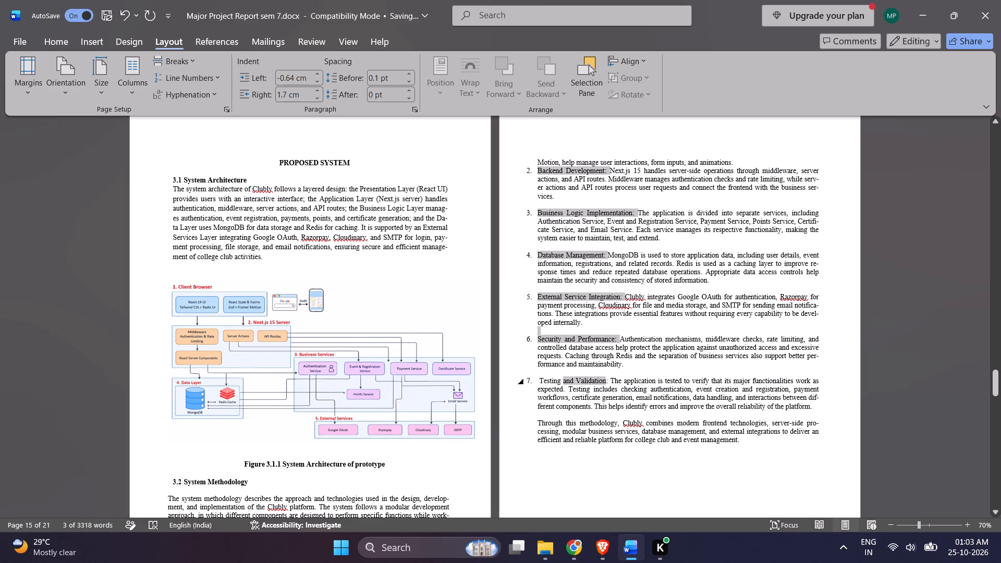
ctrl+drag(558, 376, 546, 374)
click(60, 40)
click(137, 85)
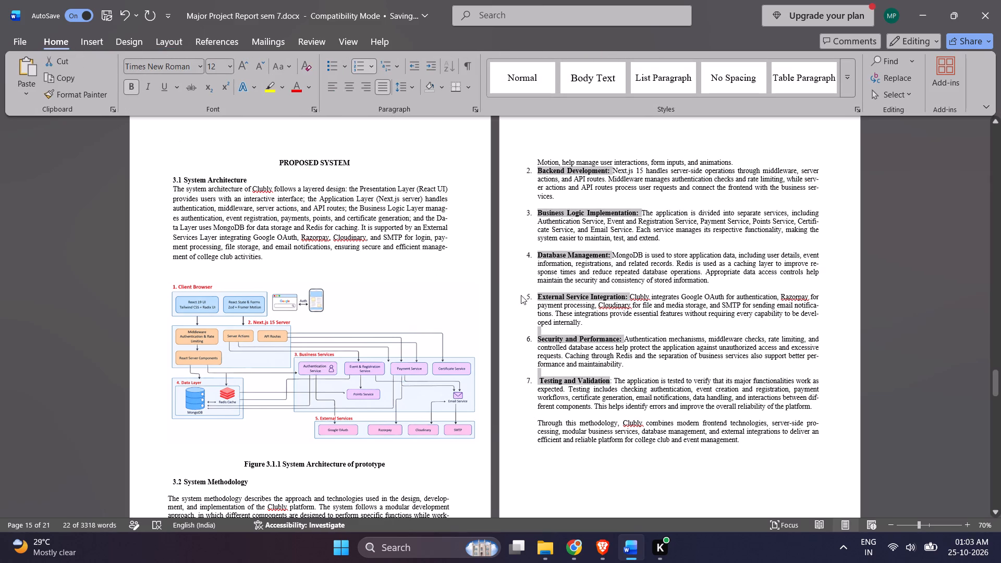
click(650, 310)
Insert an unnumbered blank line between the Frontend Development and Backend Development items and save the document.
click(742, 166)
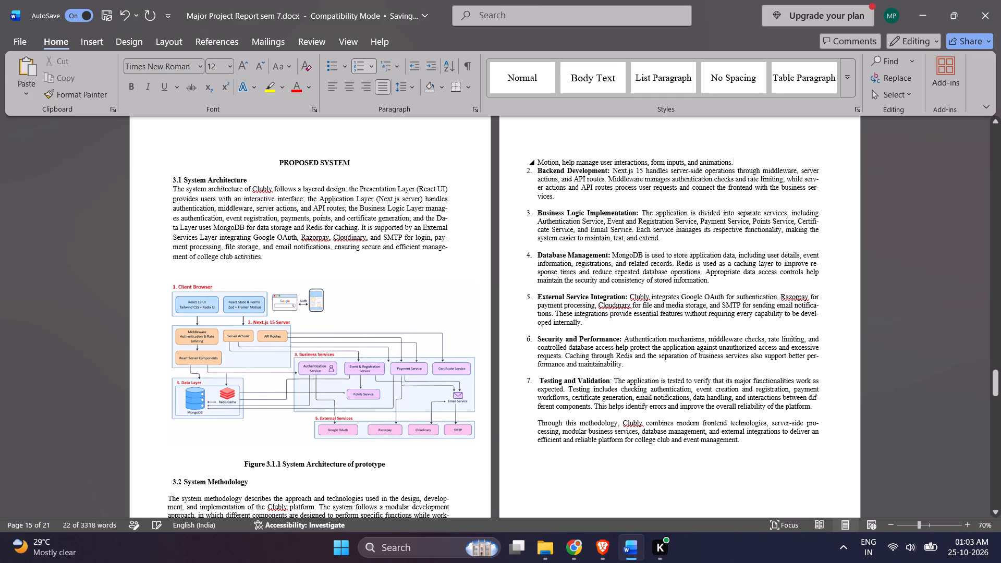
key(Return)
key(BackSpace)
key(ctrl+s)
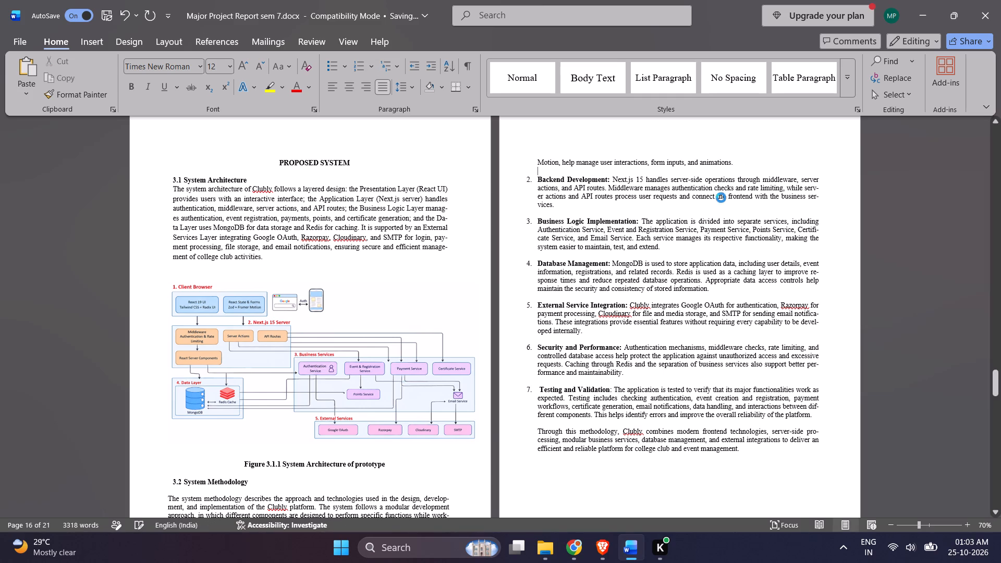
Increase the line spacing slightly for all 3.2 System Methodology text, from the introductory paragraph through the concluding paragraph.
scroll(699, 362, up, 5)
scroll(698, 361, down, 8)
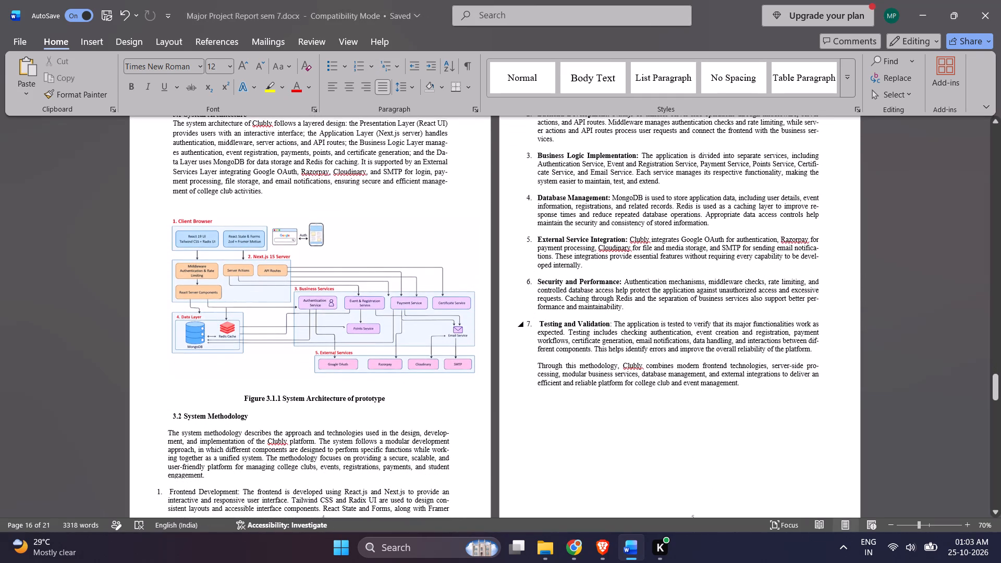
drag(700, 400, 116, 420)
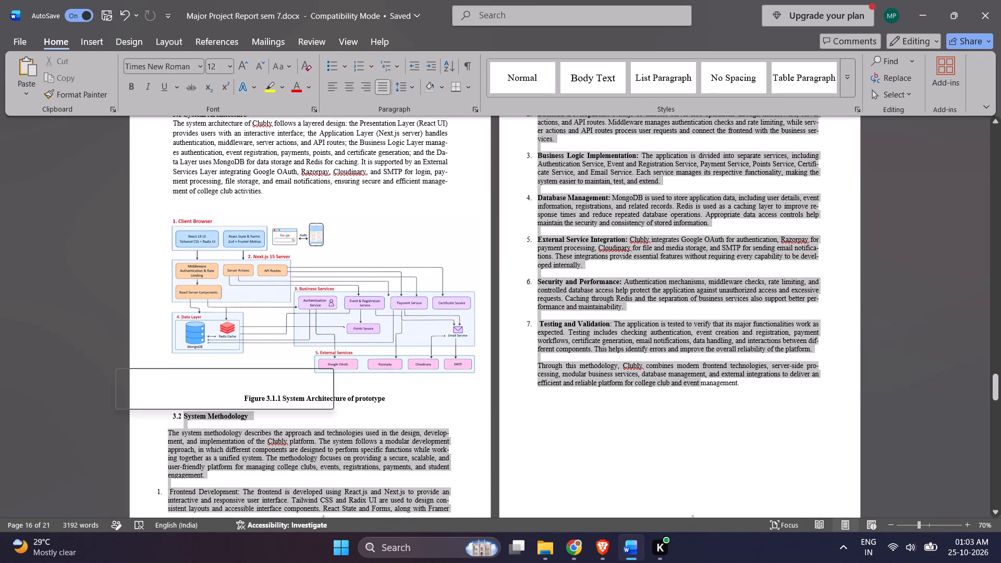
click(690, 401)
drag(747, 381, 460, 352)
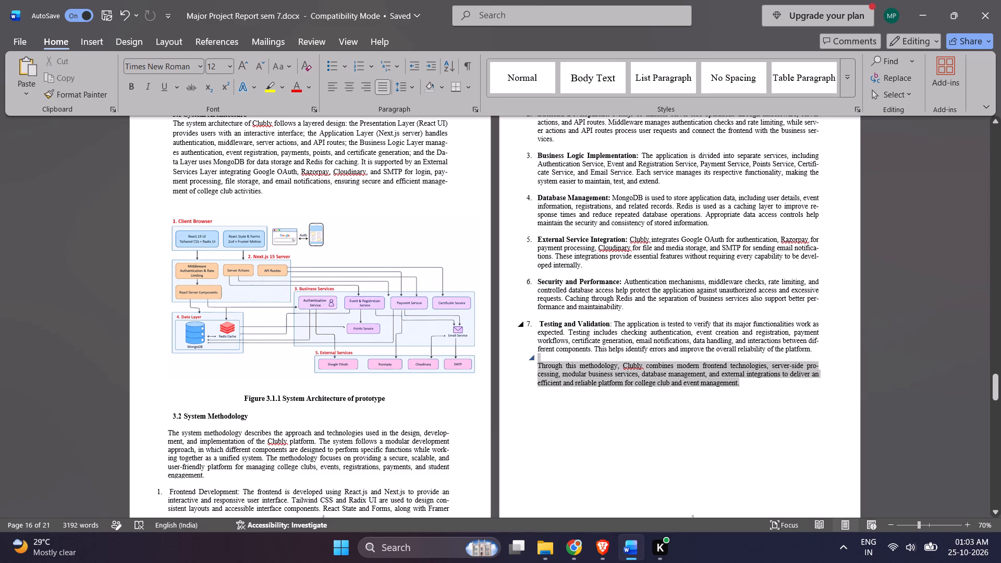
drag(460, 352, 179, 423)
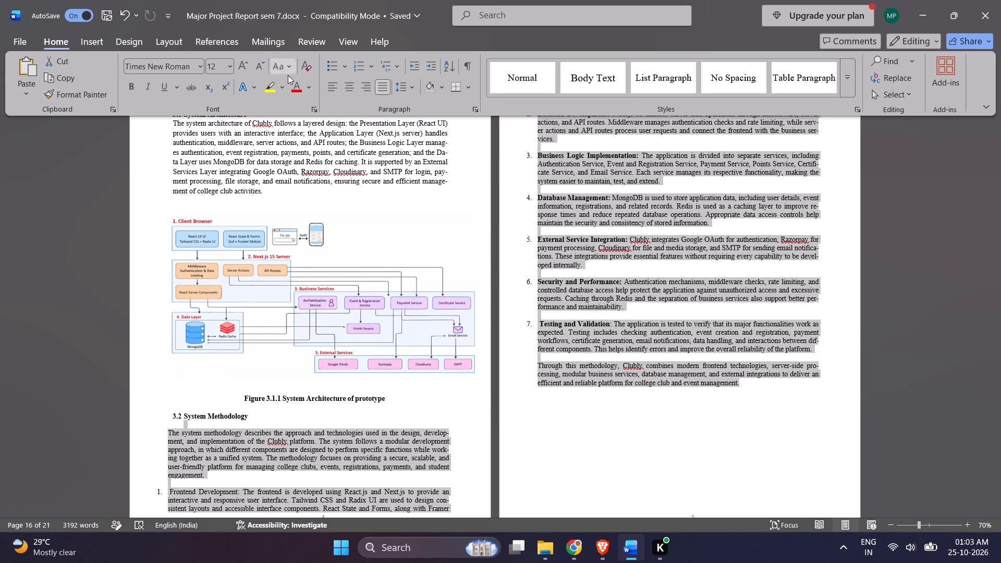
click(419, 92)
click(419, 124)
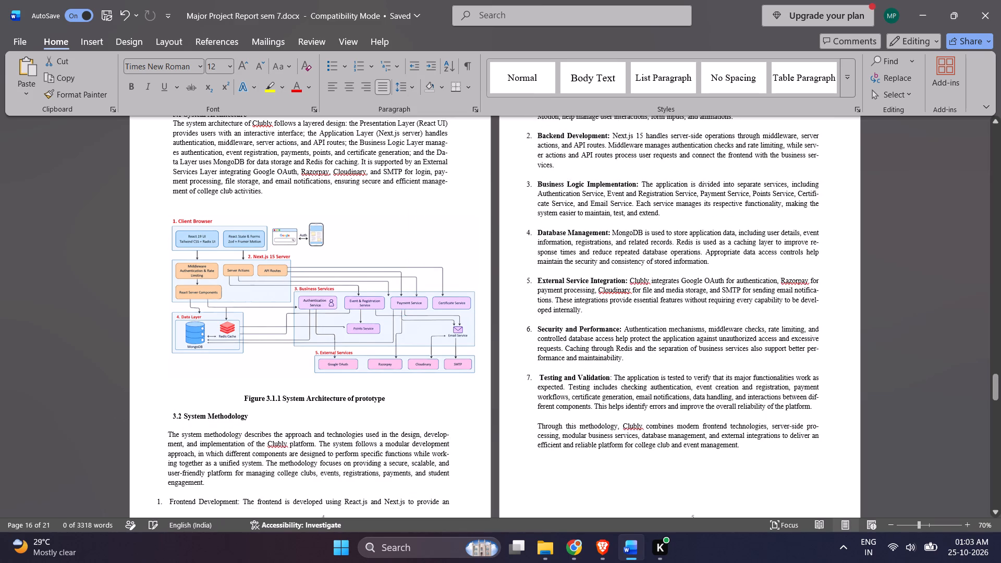
click(623, 309)
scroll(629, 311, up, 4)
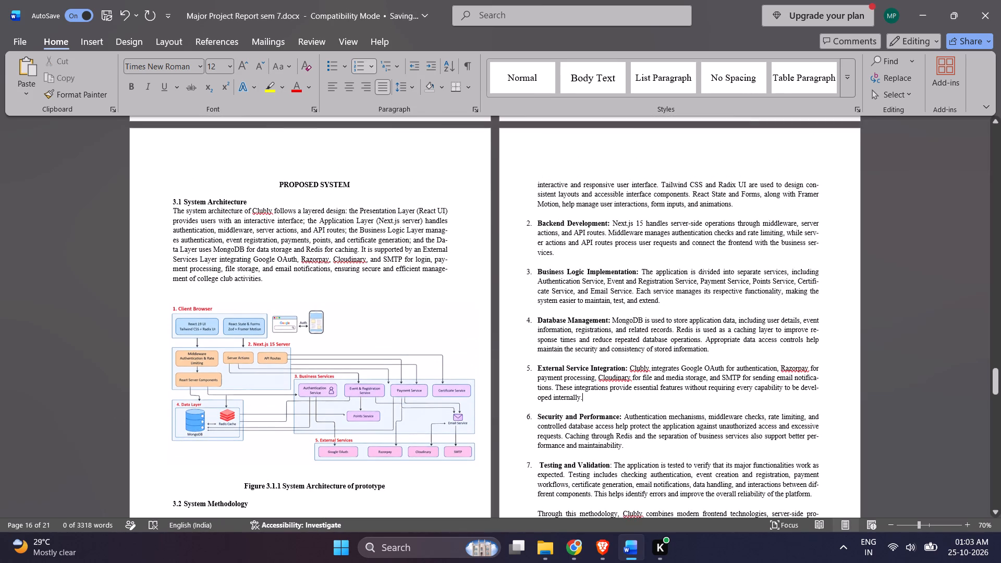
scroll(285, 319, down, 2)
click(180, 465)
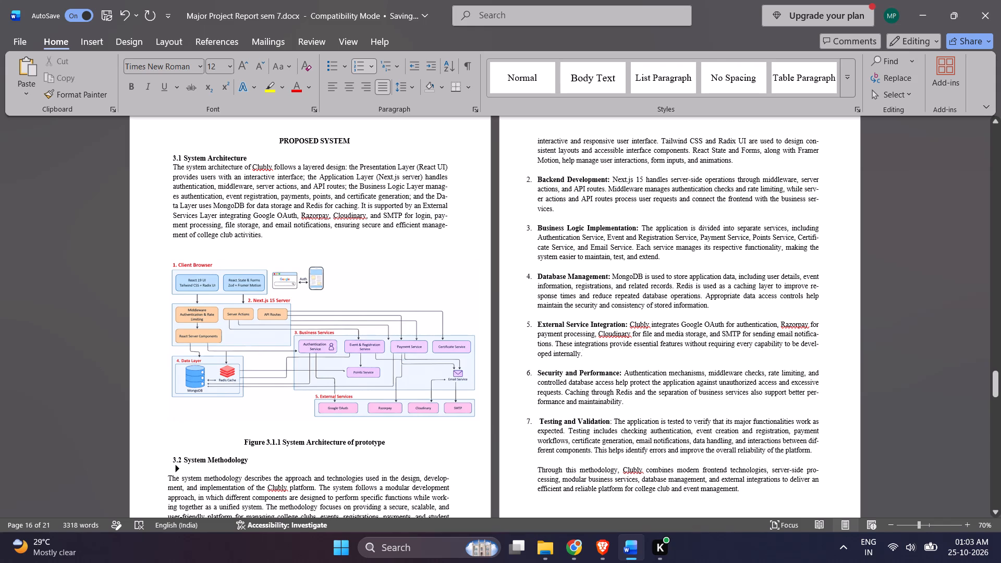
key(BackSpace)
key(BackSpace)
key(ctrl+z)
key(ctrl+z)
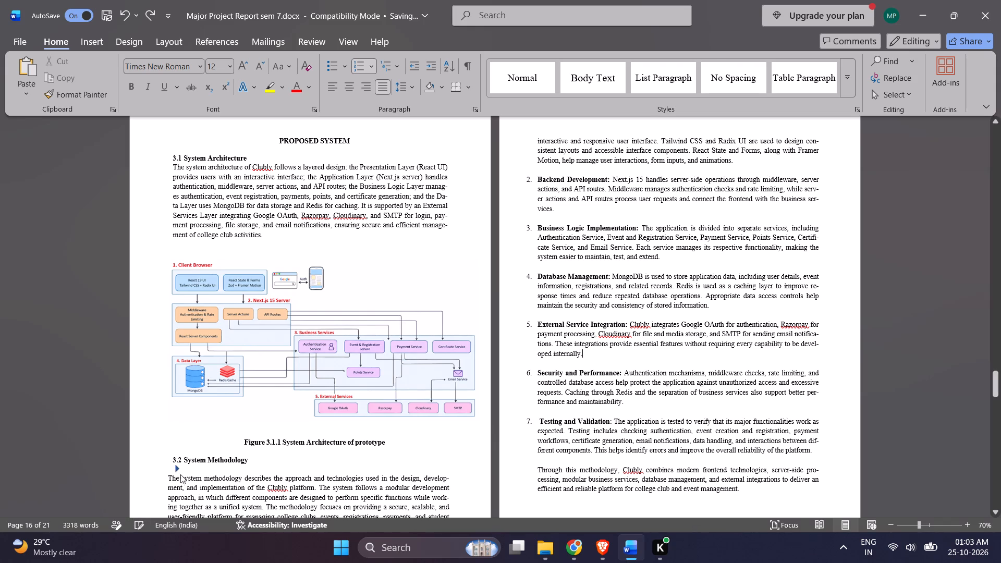
Delete the empty line between the 3.2 System Methodology heading and its introductory paragraph.
click(191, 468)
key(BackSpace)
key(BackSpace)
key(BackSpace)
key(BackSpace)
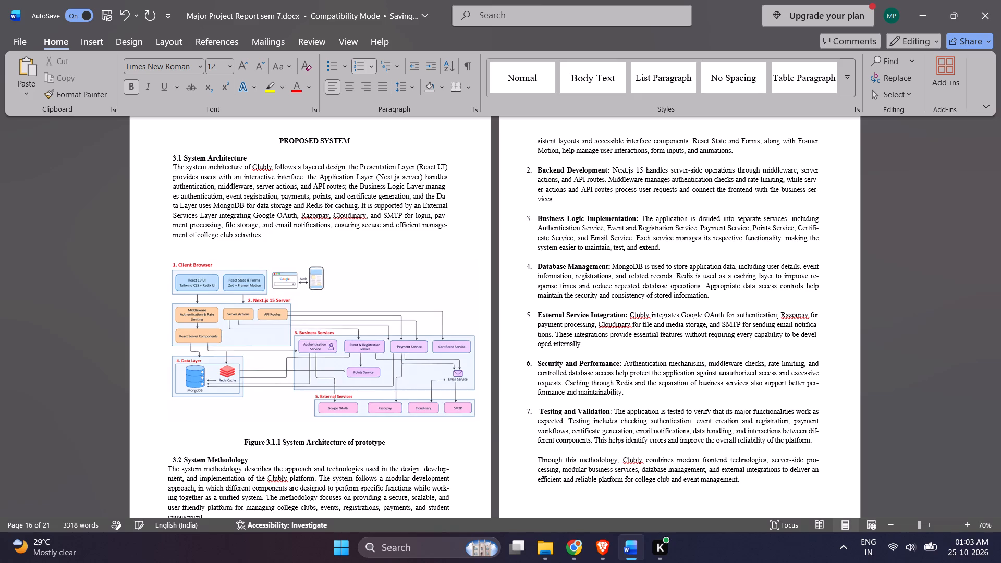
Open the Section 15 header for editing and compare the page headers across Chapters 1 to 4.
scroll(187, 440, down, 7)
scroll(417, 289, down, 7)
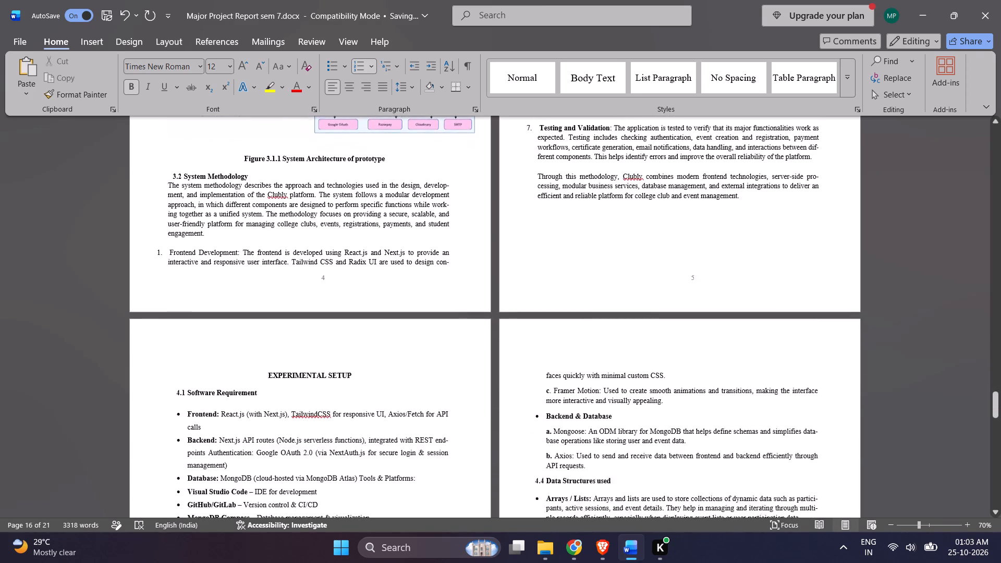
scroll(417, 287, down, 6)
double_click(295, 199)
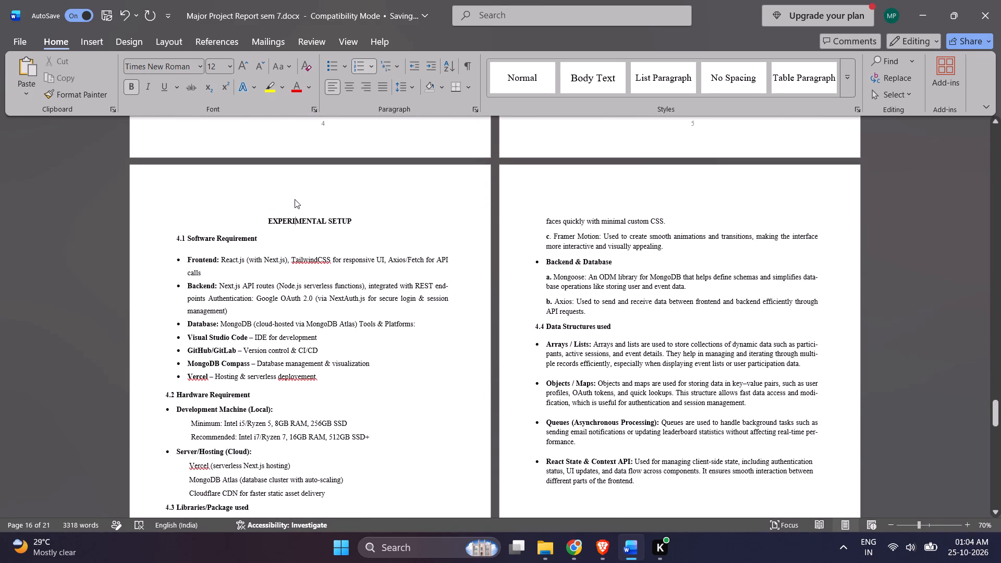
scroll(315, 200, up, 20)
scroll(315, 200, up, 1)
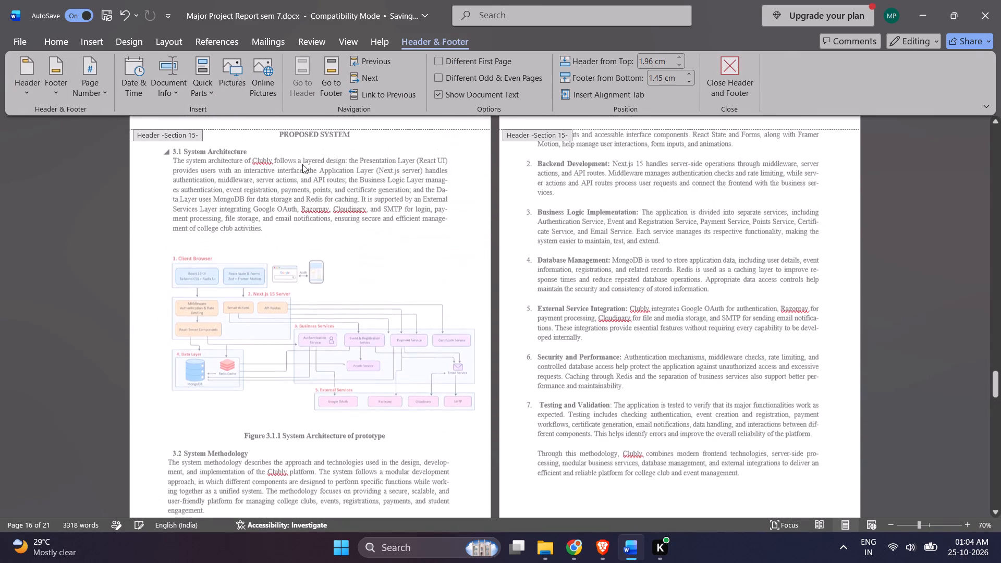
scroll(302, 164, up, 3)
scroll(361, 231, up, 7)
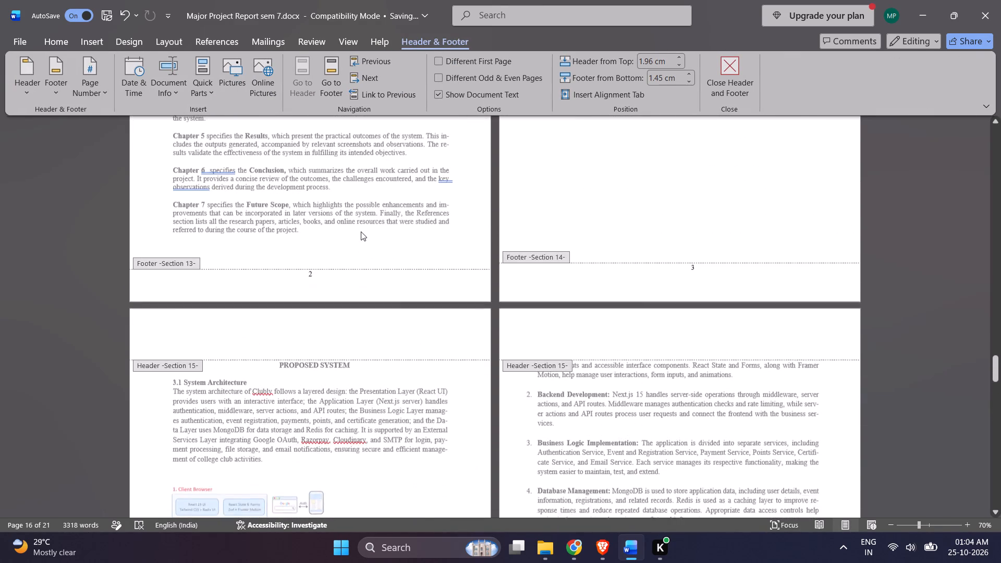
scroll(361, 231, up, 20)
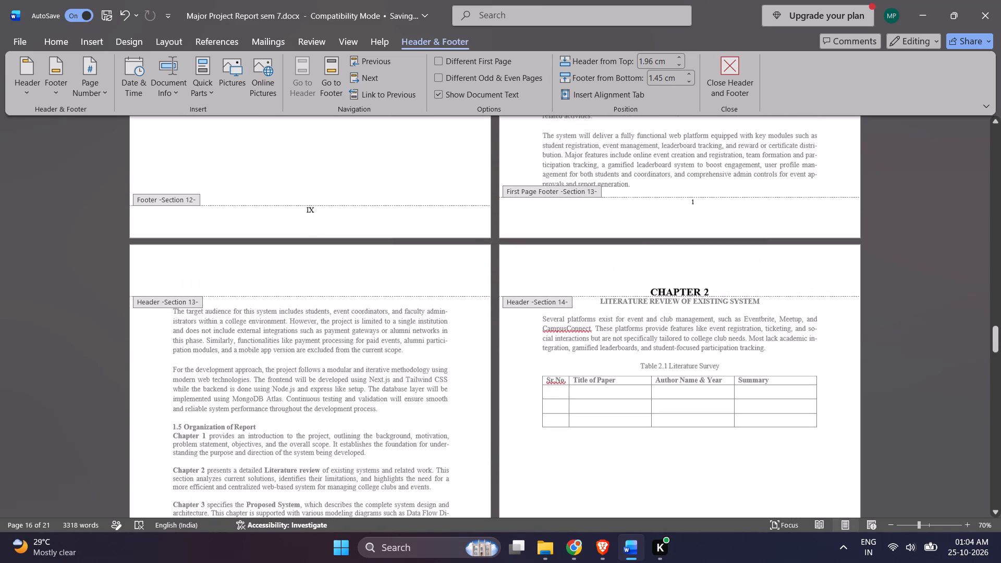
double_click(351, 283)
scroll(411, 291, down, 12)
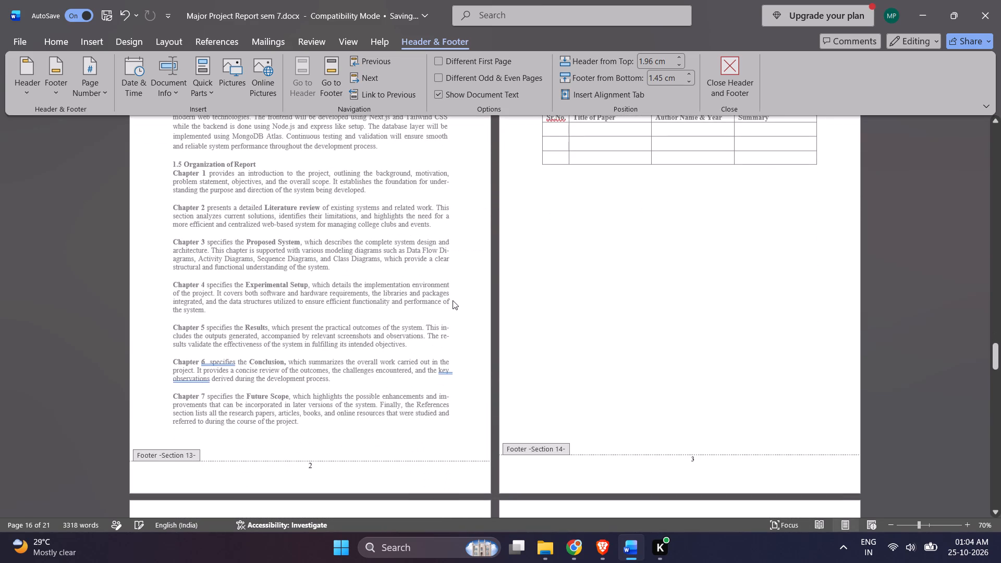
scroll(361, 340, down, 6)
Open the reference file Major Project Report Format sem 7.pdf from the Downloads folder.
key(alt+Tab)
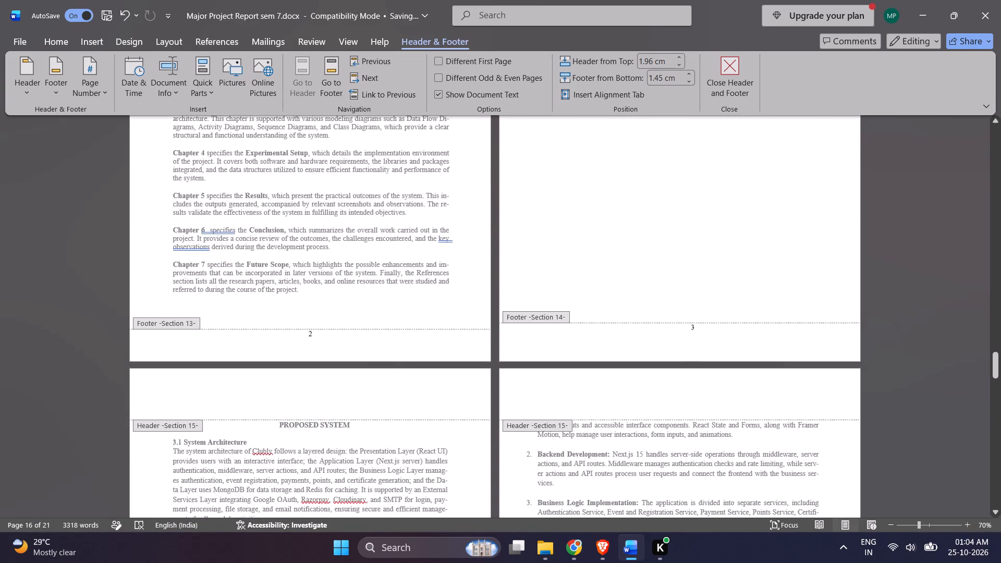
click(571, 6)
scroll(557, 242, up, 1)
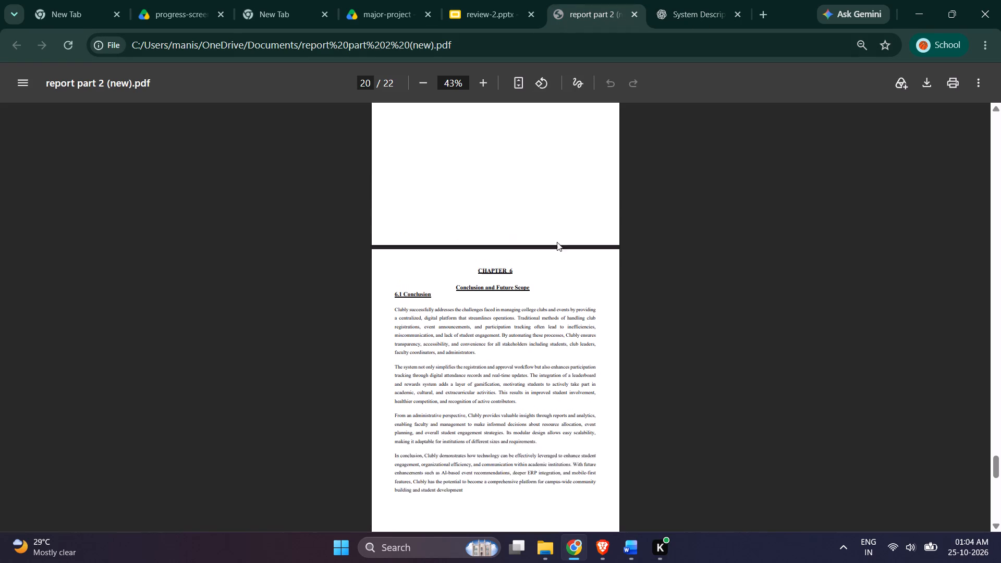
key(alt+Tab)
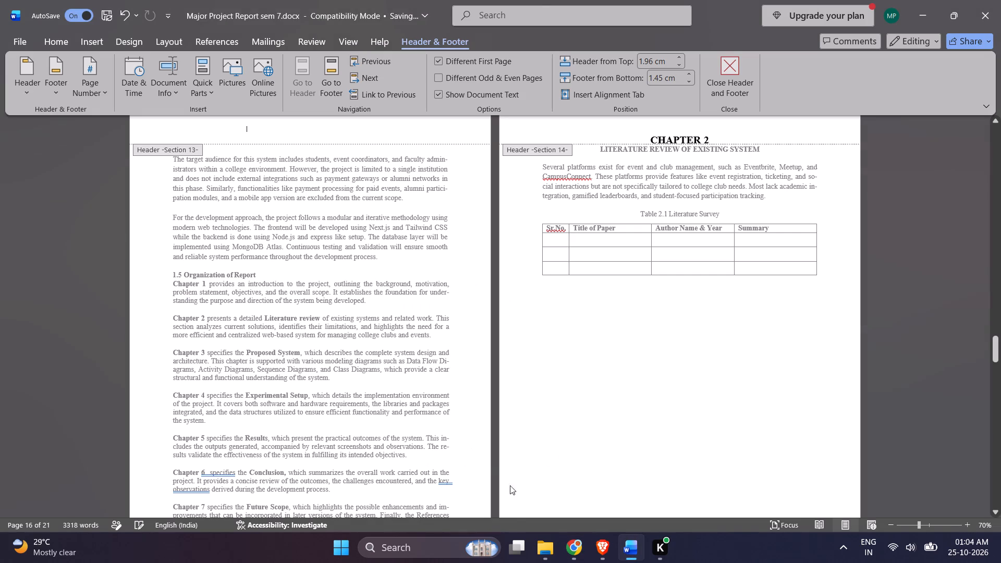
click(538, 562)
click(64, 197)
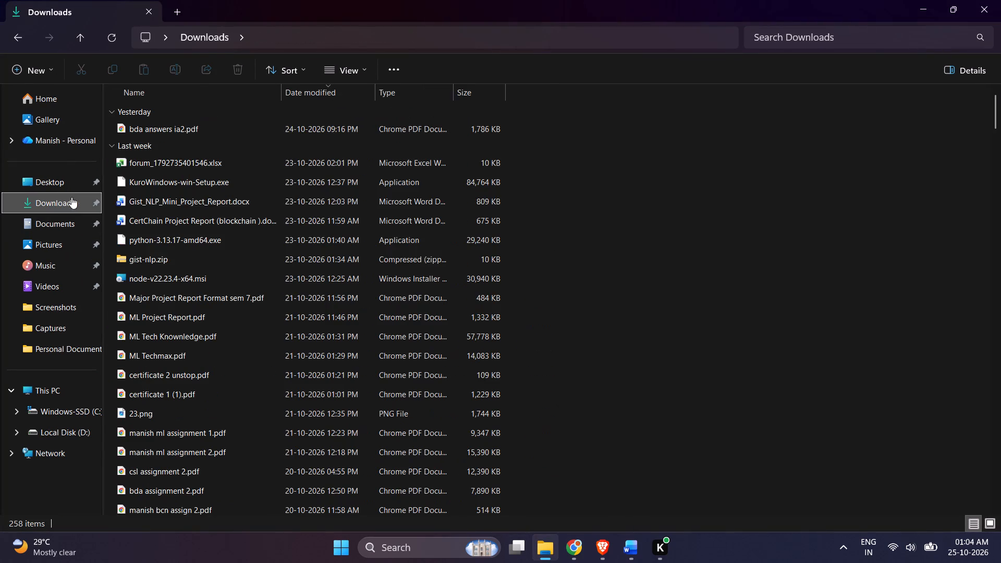
click(207, 320)
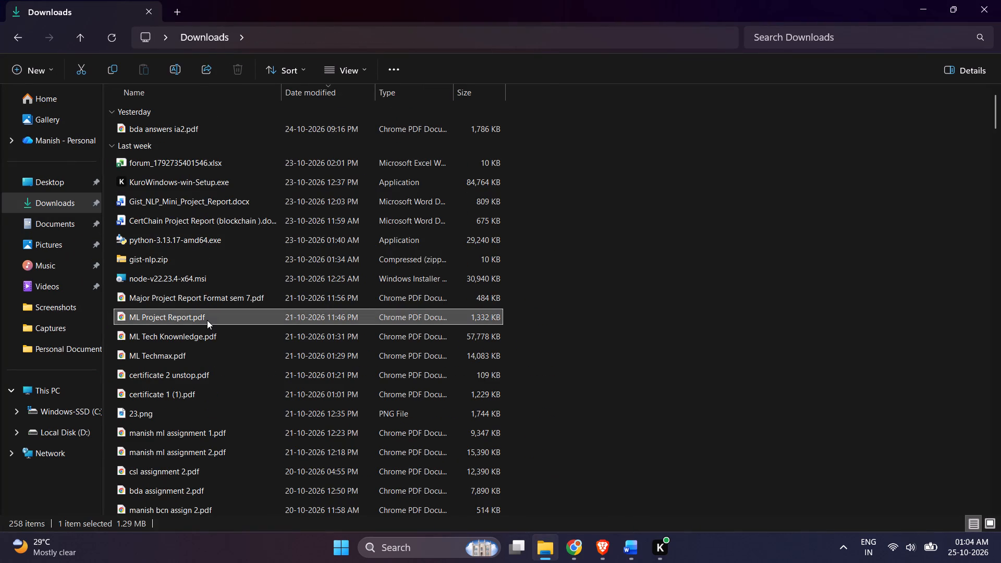
double_click(202, 300)
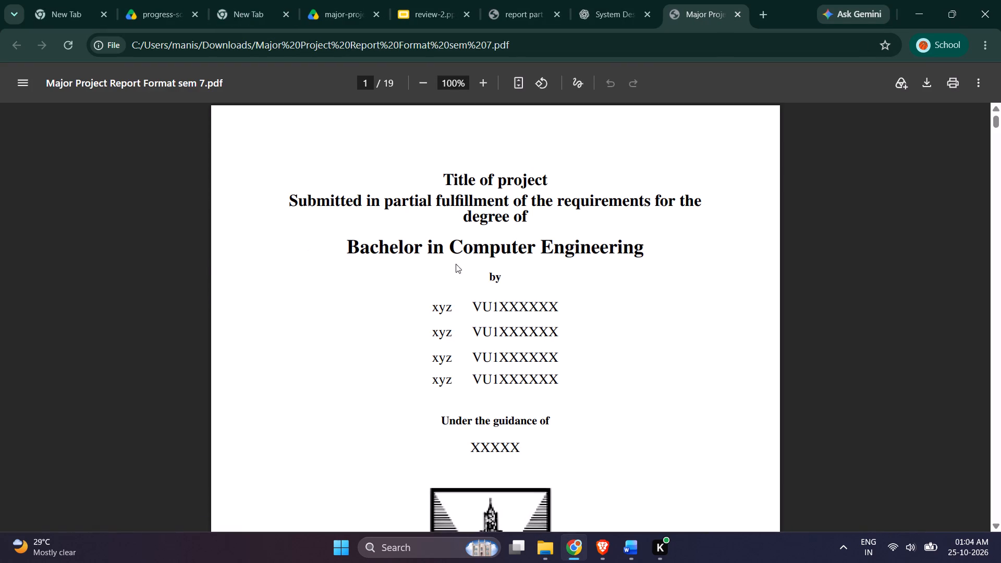
Examine how the format PDF lays out its chapter headings, especially Chapter 3, and return to the Word report.
scroll(456, 264, down, 20)
scroll(456, 264, down, 20)
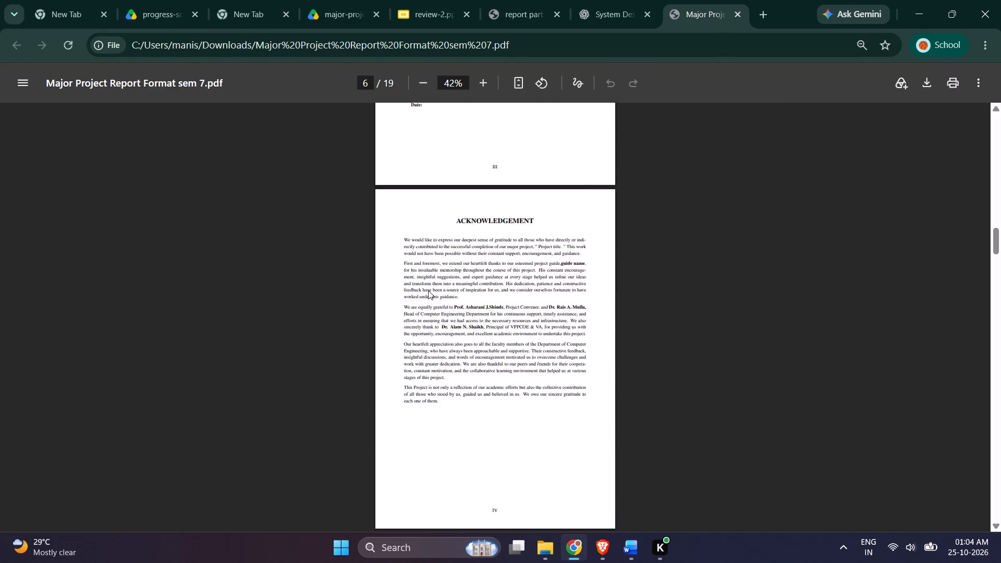
scroll(428, 290, down, 14)
scroll(423, 286, up, 4)
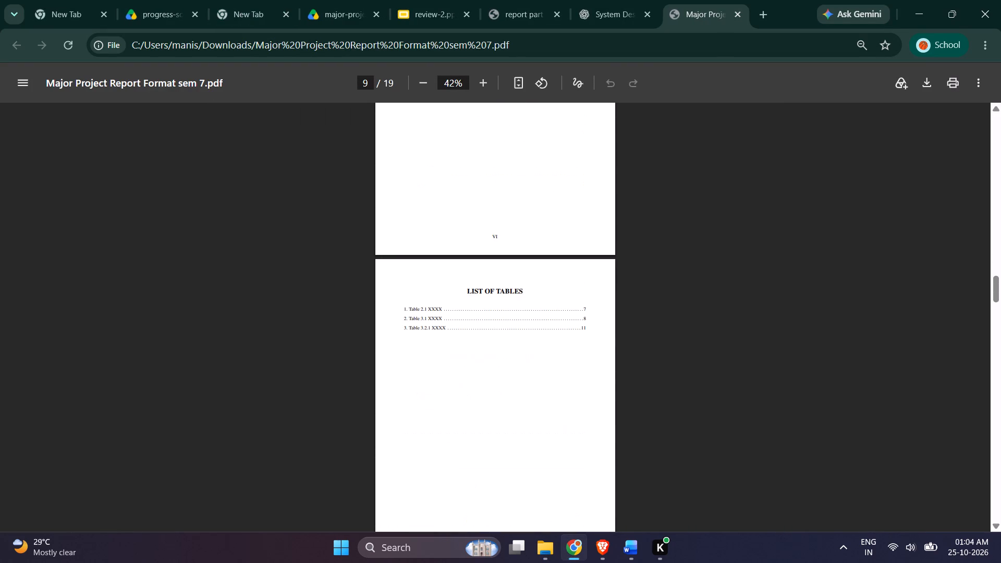
scroll(410, 269, down, 19)
scroll(405, 359, down, 6)
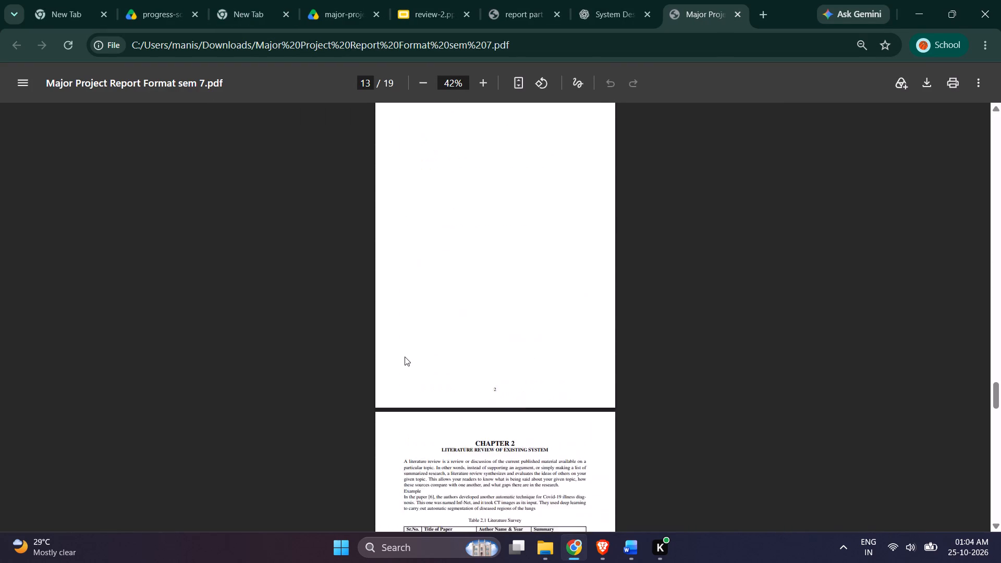
scroll(441, 316, down, 8)
scroll(441, 314, up, 3)
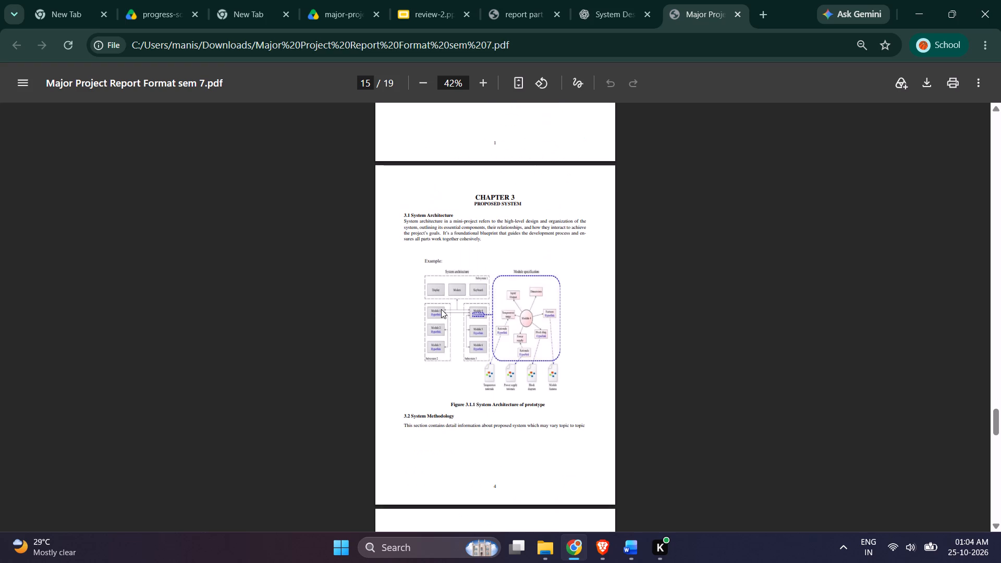
key(alt+Tab)
key(alt+Tab)
Start a new line in the Section 15 page header above the PROPOSED SYSTEM title.
scroll(350, 338, up, 5)
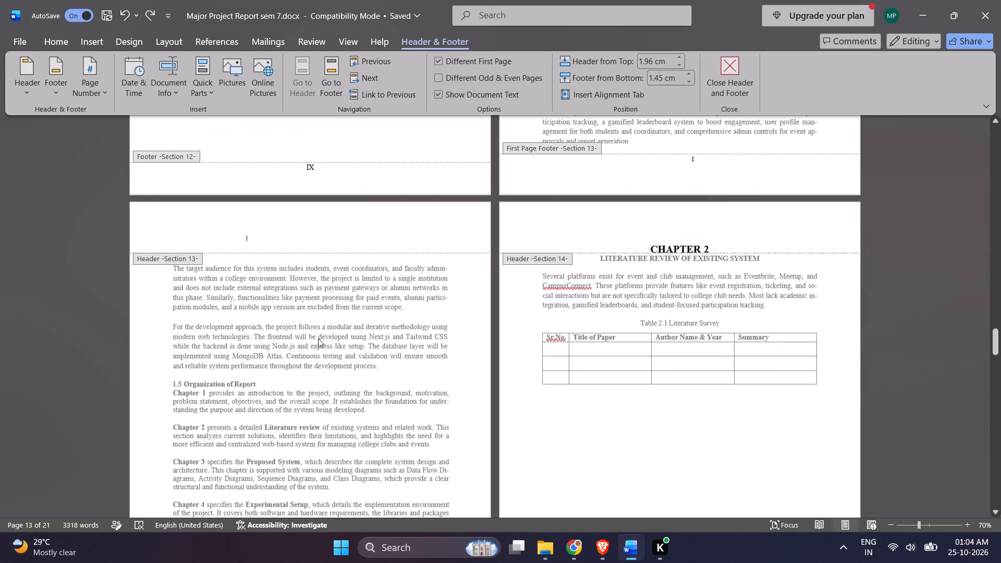
scroll(321, 333, down, 20)
scroll(319, 326, up, 1)
scroll(318, 324, down, 7)
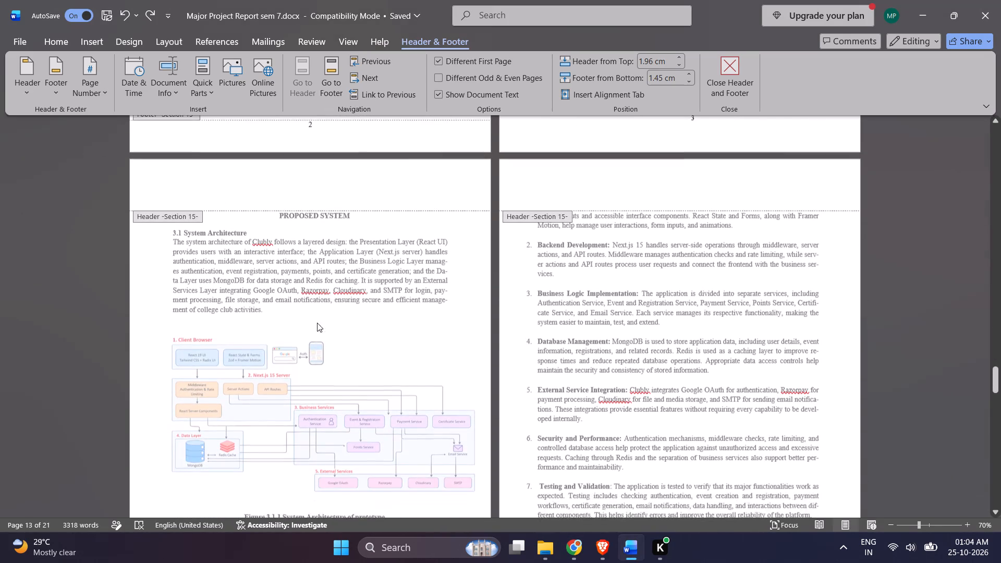
double_click(306, 188)
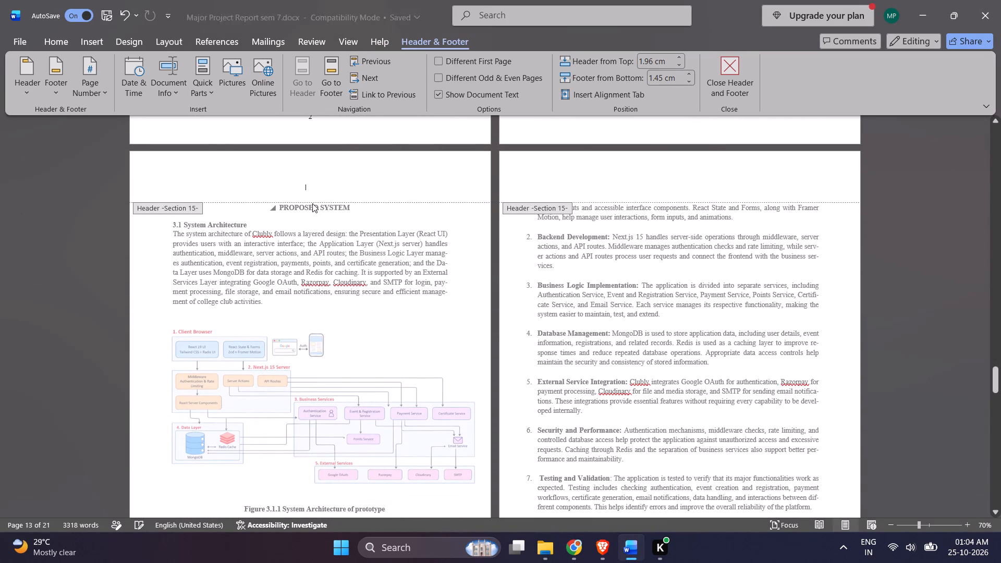
key(Return)
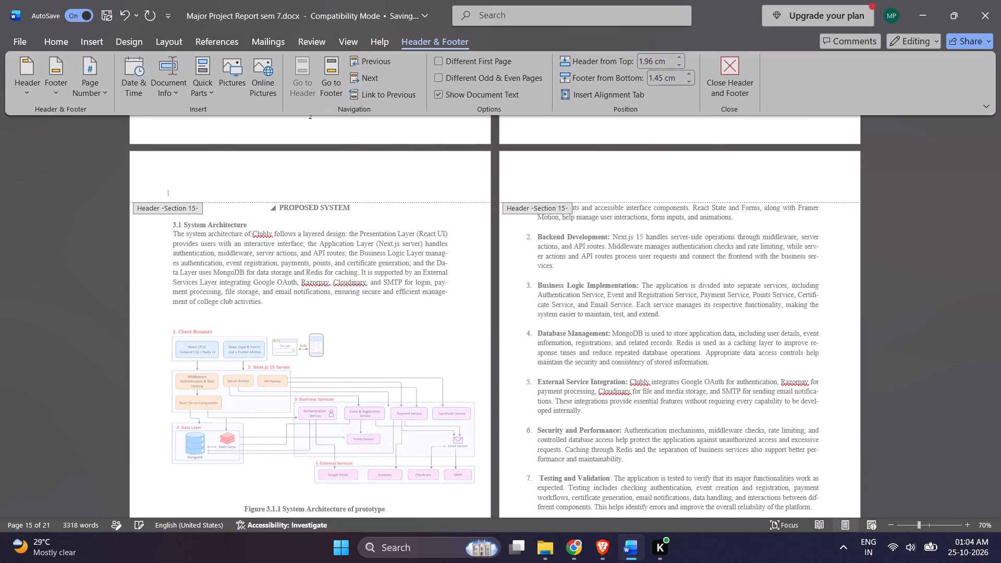
key(shift+c)
key(BackSpace)
Check the font and size of the CHAPTER 2 text in the Section 14 header.
scroll(312, 203, up, 6)
scroll(418, 240, down, 2)
scroll(449, 229, up, 17)
scroll(638, 164, up, 3)
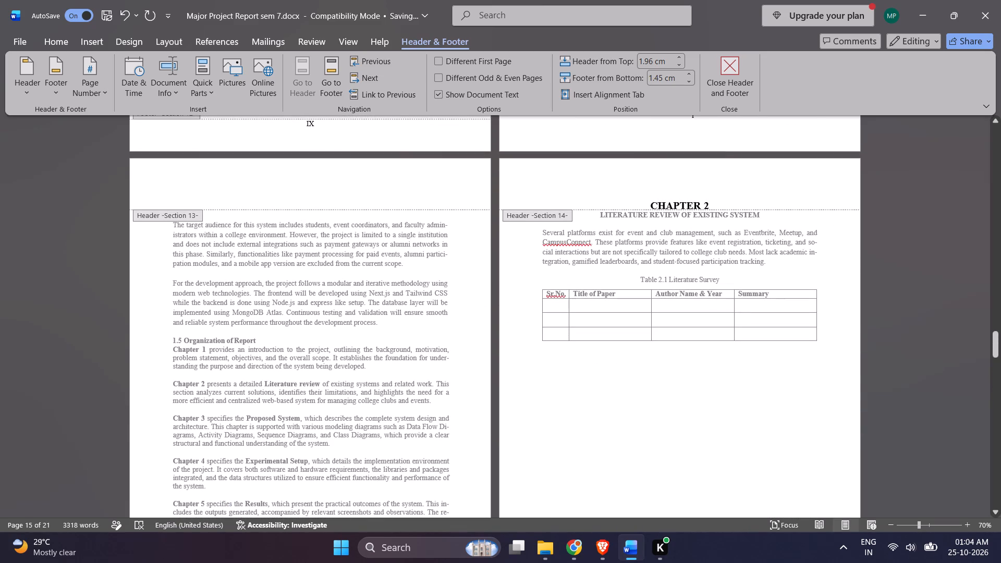
drag(713, 204, 646, 206)
drag(650, 206, 701, 204)
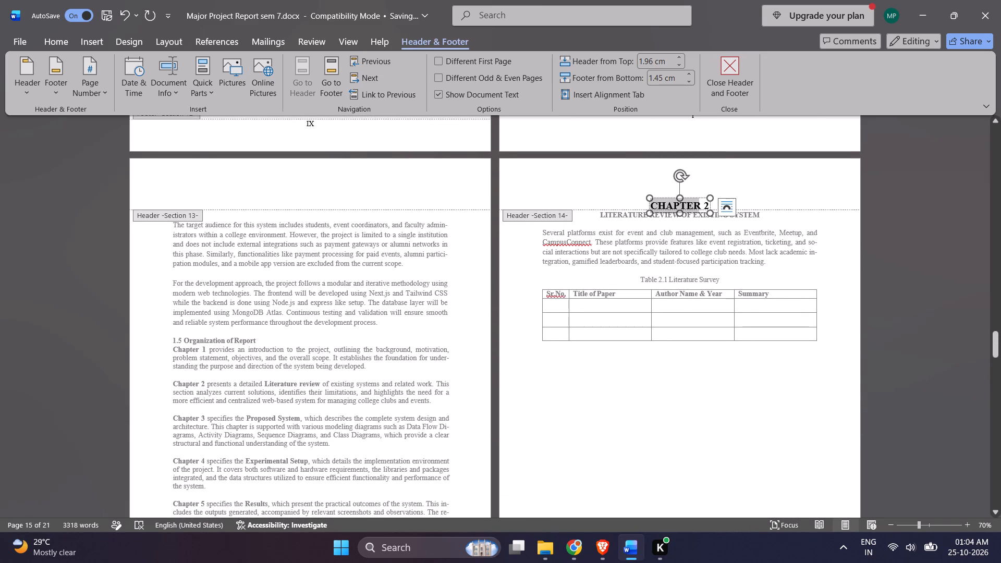
drag(701, 204, 712, 204)
click(51, 35)
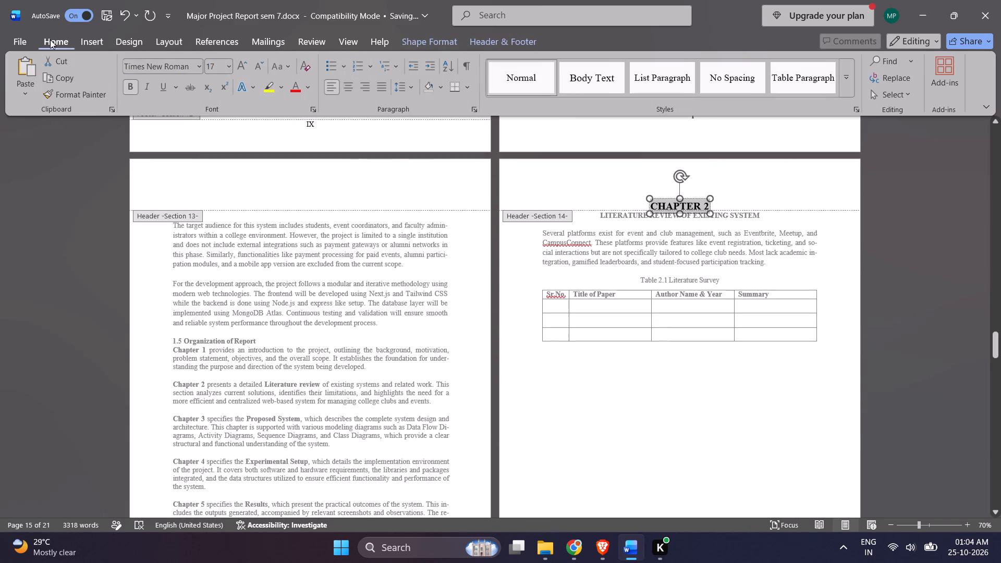
Enter CHAPTER 5 at font size 17 in the Section 15 header above PROPOSED SYSTEM and leave header editing.
scroll(463, 198, down, 20)
scroll(463, 198, down, 1)
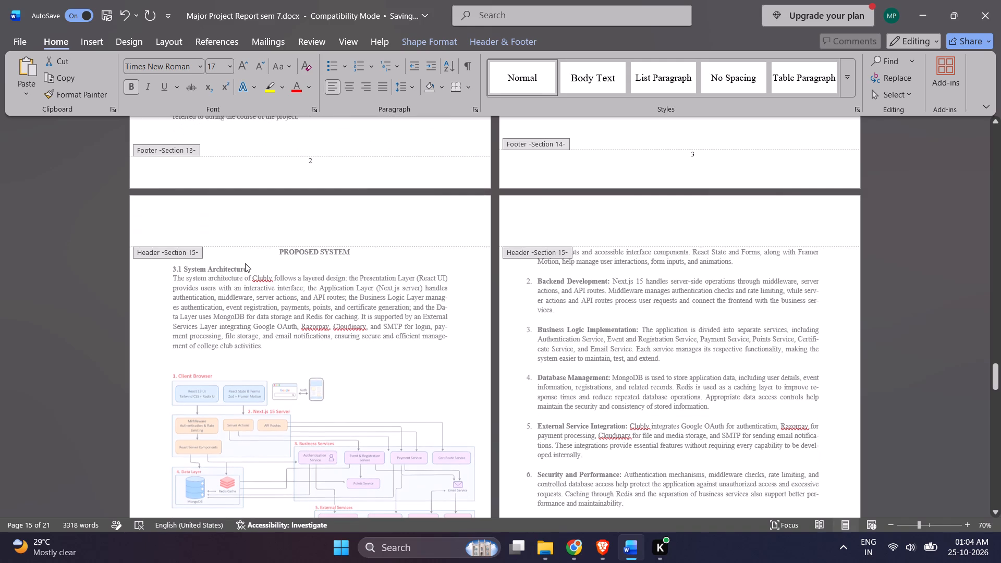
click(248, 239)
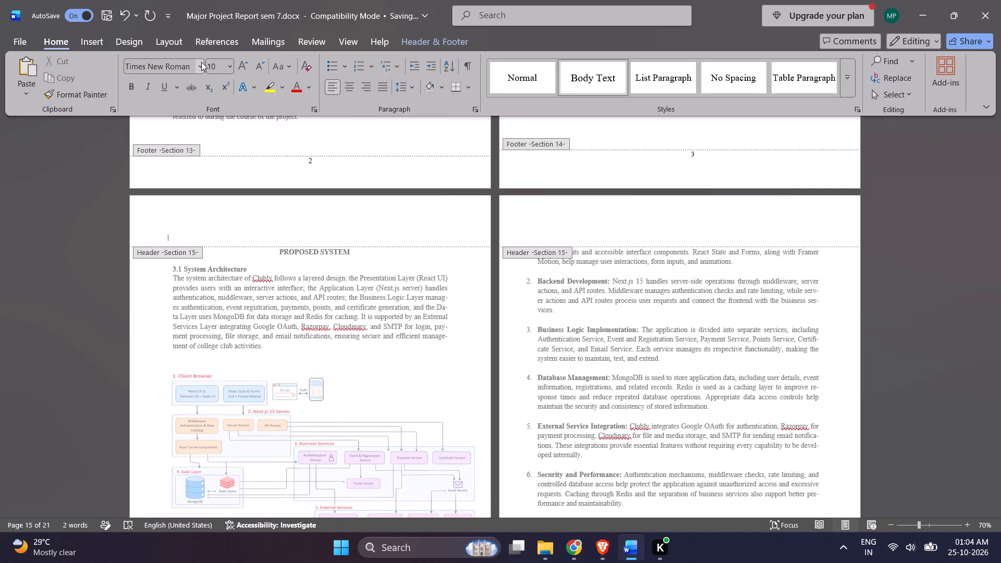
click(212, 66)
text(17)
key(Return)
key(shift+c)
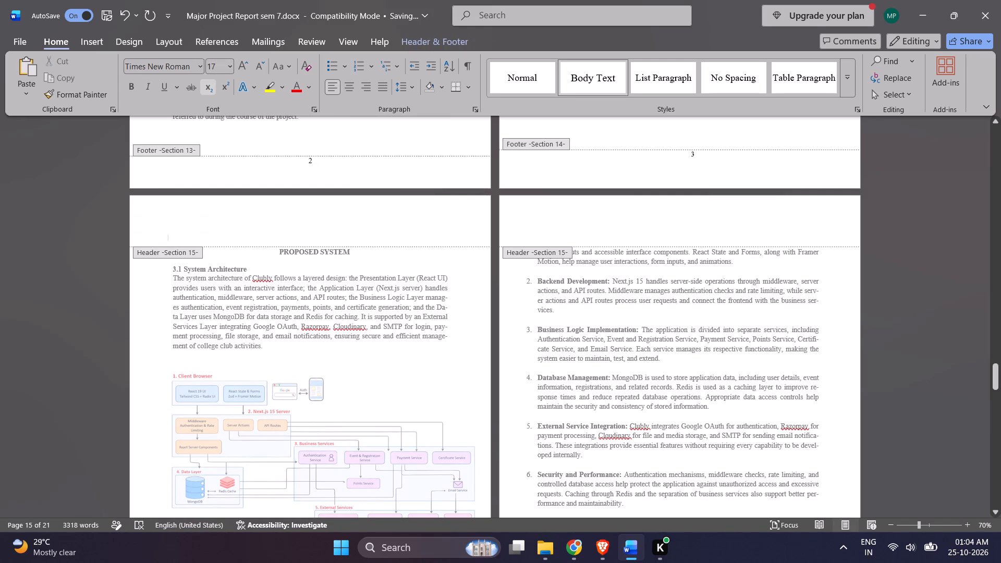
key(h)
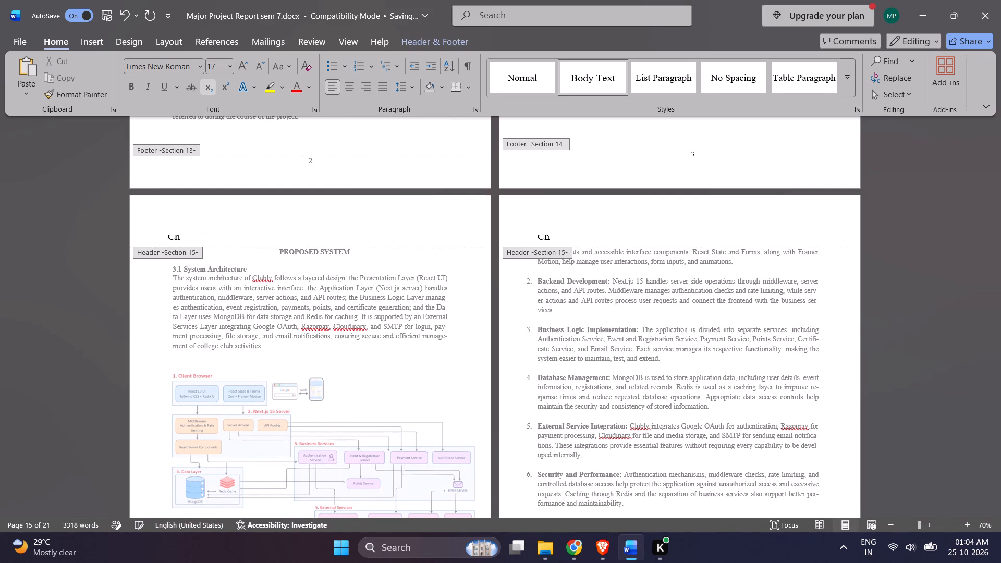
key(BackSpace)
text(HAPTER)
key(space)
text(5)
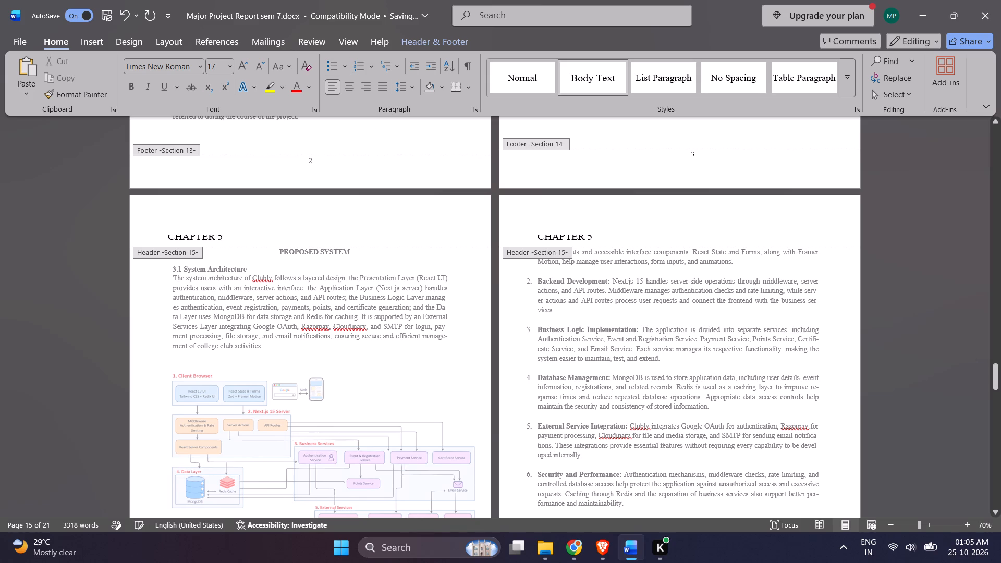
scroll(431, 268, down, 13)
click(453, 361)
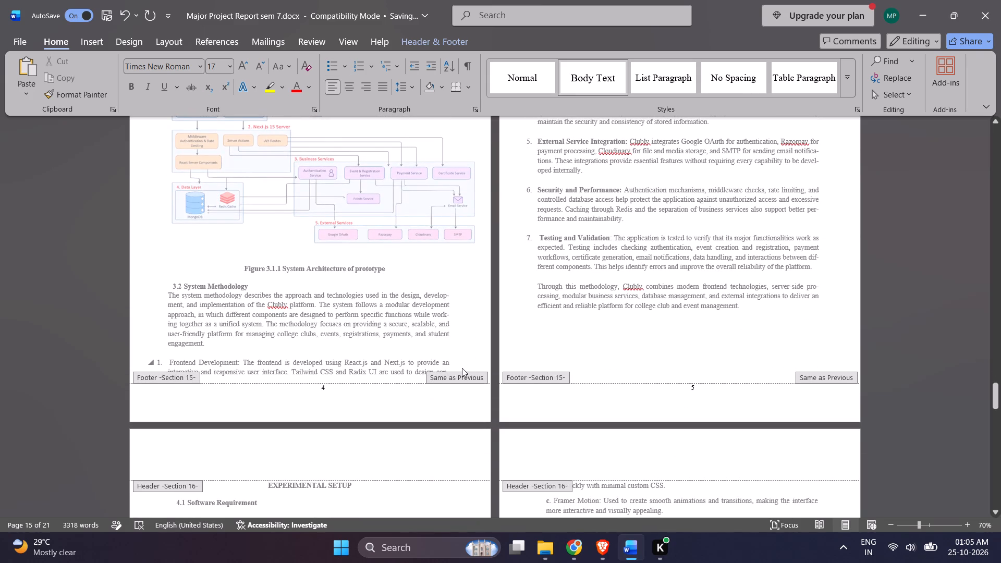
click(461, 368)
double_click(462, 360)
scroll(605, 284, up, 11)
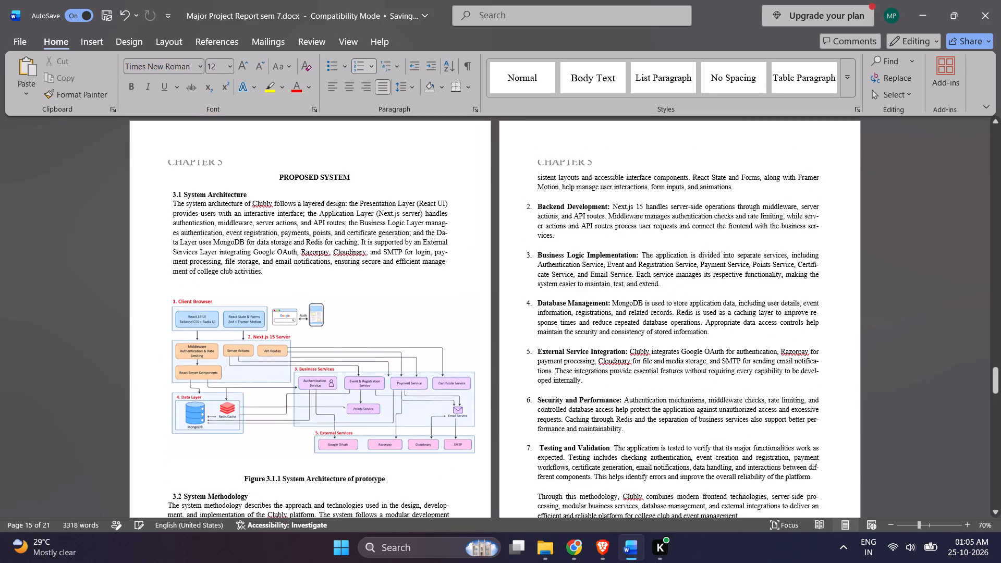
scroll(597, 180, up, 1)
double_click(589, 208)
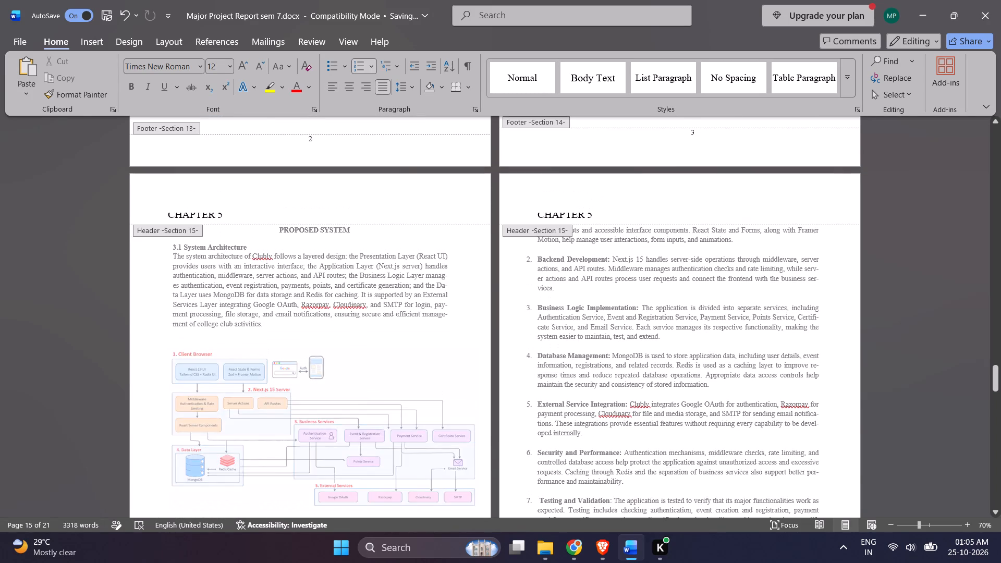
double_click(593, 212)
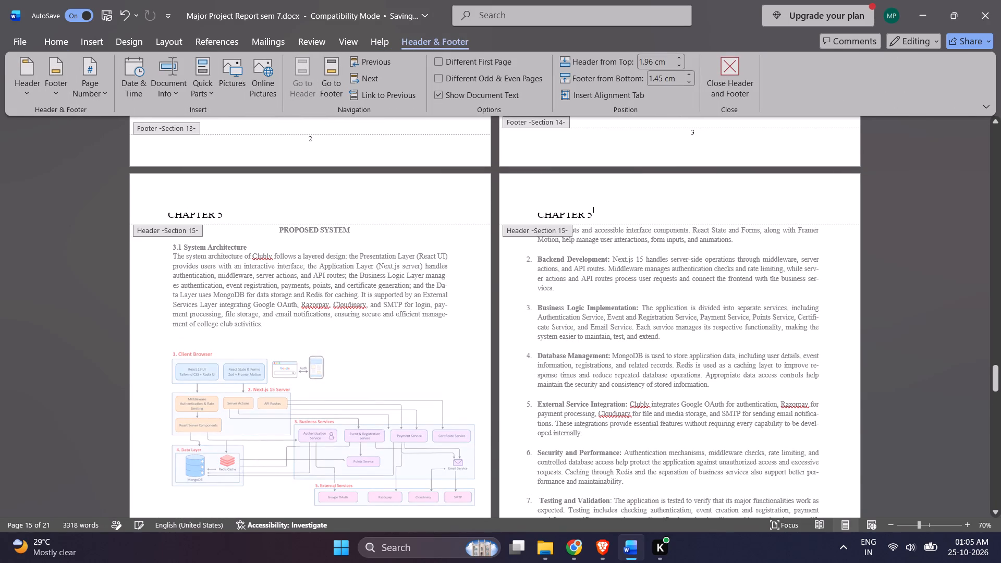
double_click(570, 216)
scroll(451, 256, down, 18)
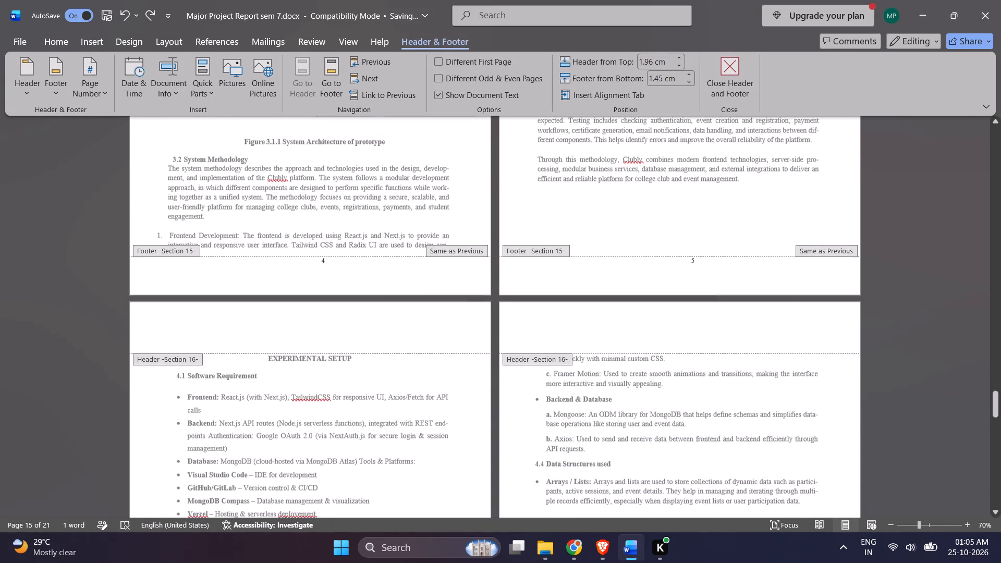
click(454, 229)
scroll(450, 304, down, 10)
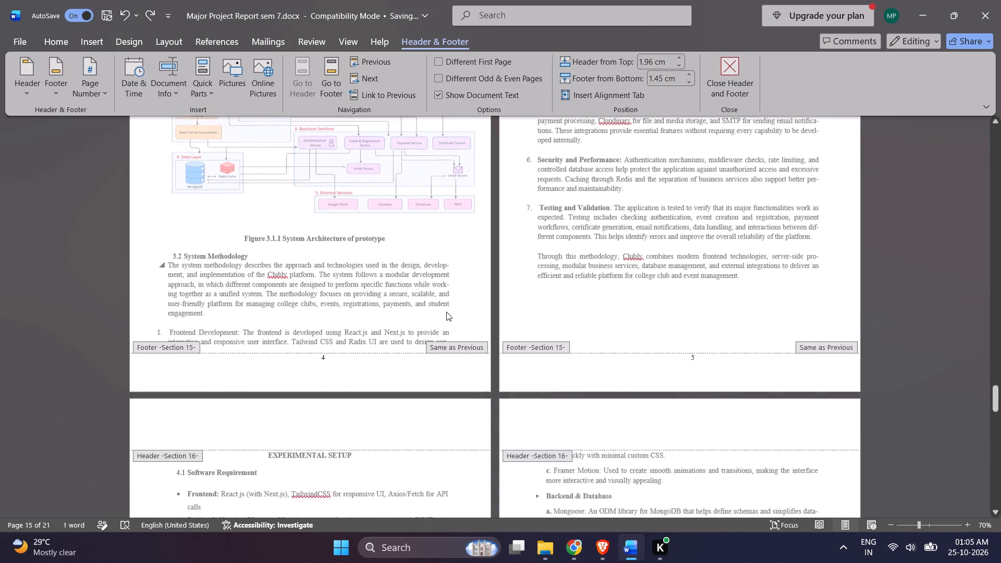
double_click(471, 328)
Insert a next-page section break in the Frontend Development item, at the end of the last line on page 4.
click(449, 333)
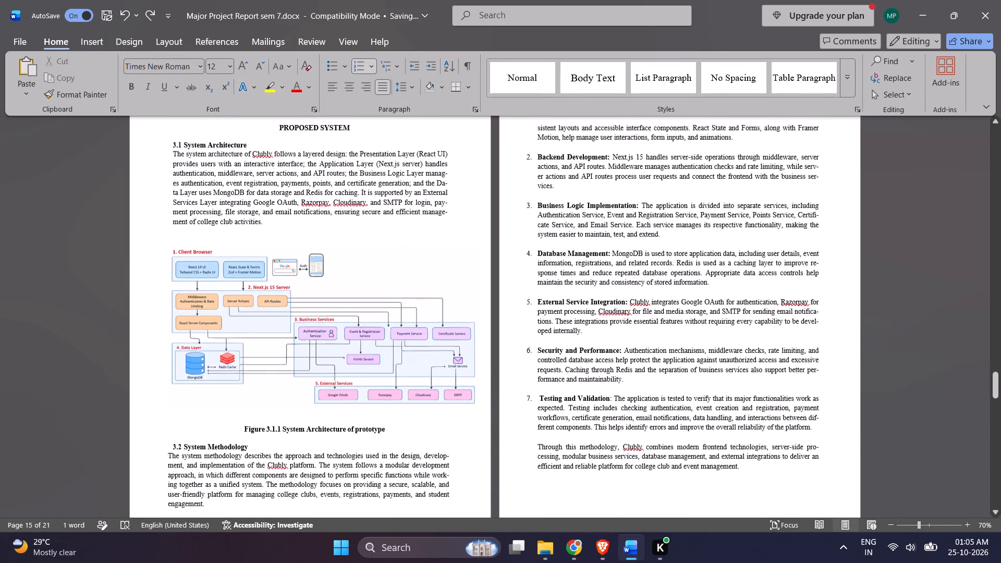
scroll(454, 346, down, 9)
click(450, 336)
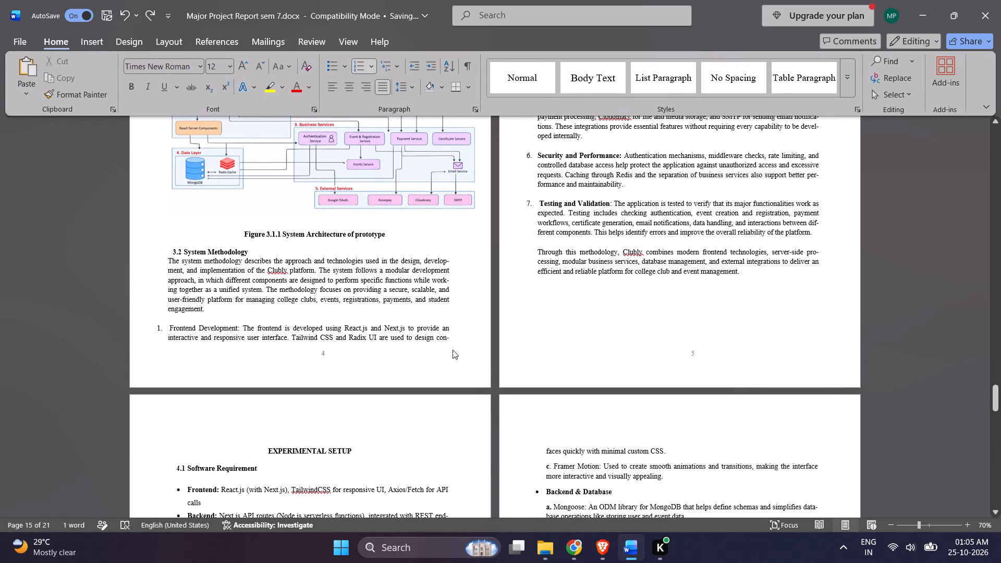
click(450, 338)
click(449, 338)
click(446, 340)
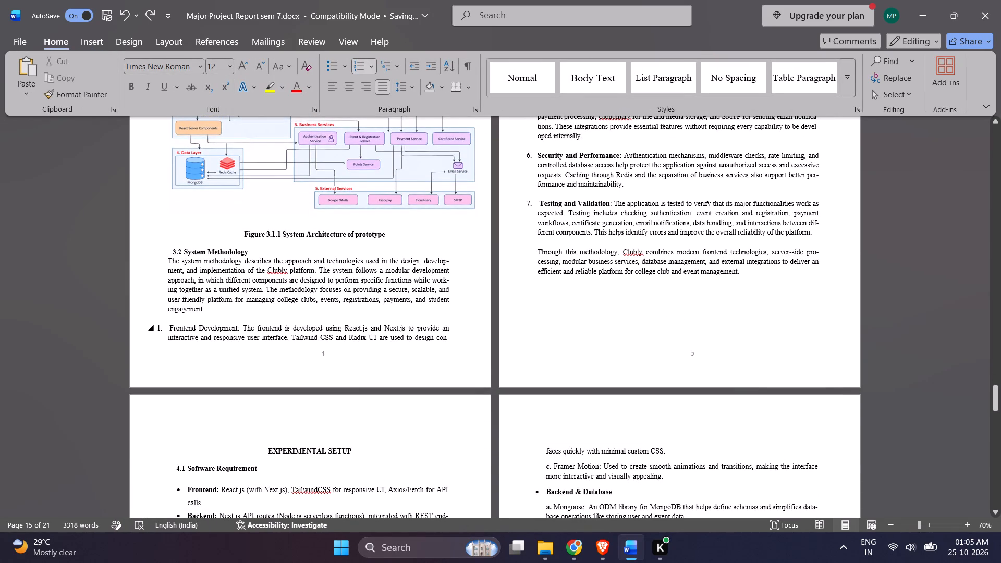
click(178, 44)
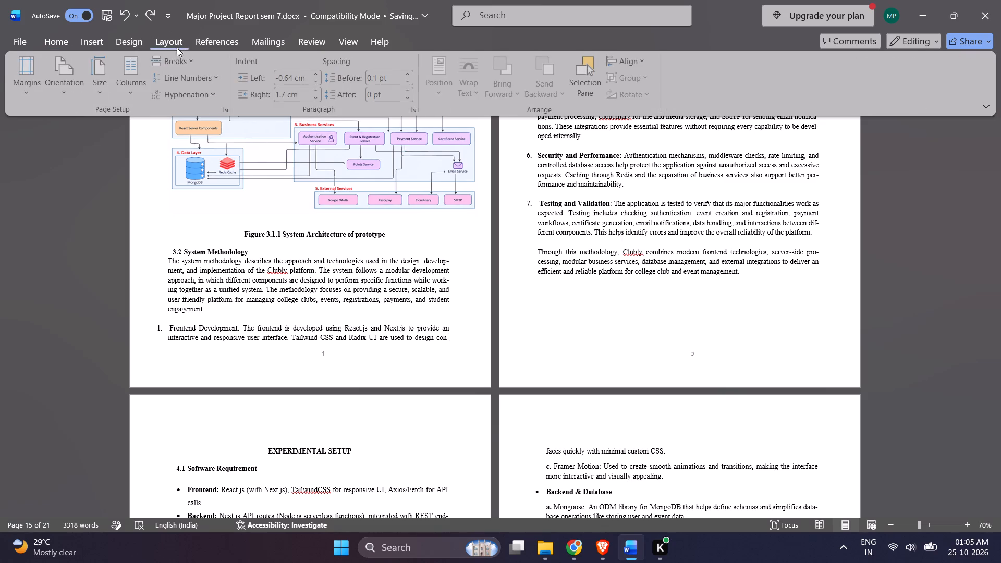
click(203, 66)
click(191, 58)
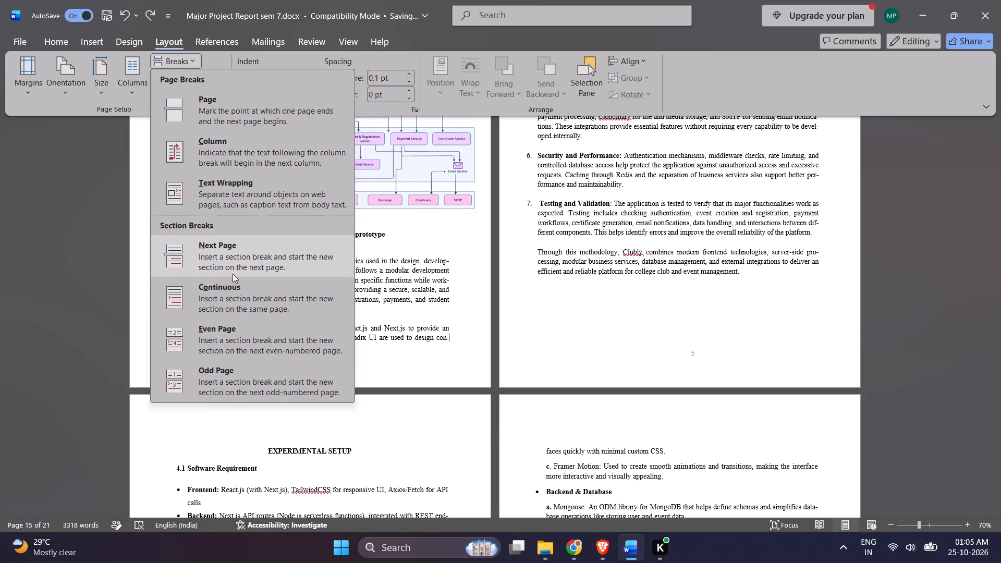
click(227, 255)
Unlink the Section 16 header from the previous section and delete its CHAPTER 5 text.
scroll(487, 238, up, 3)
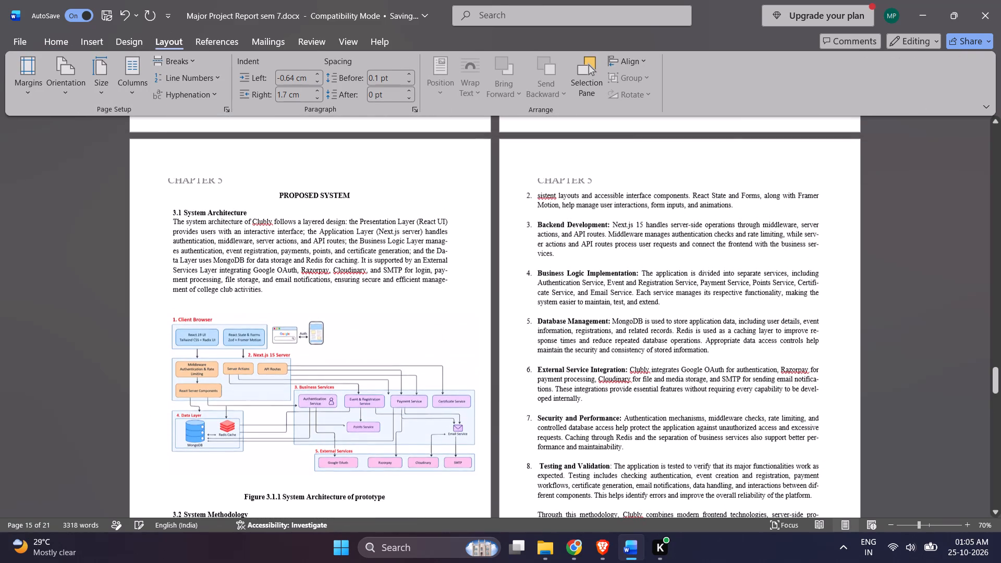
double_click(559, 177)
double_click(561, 181)
double_click(566, 178)
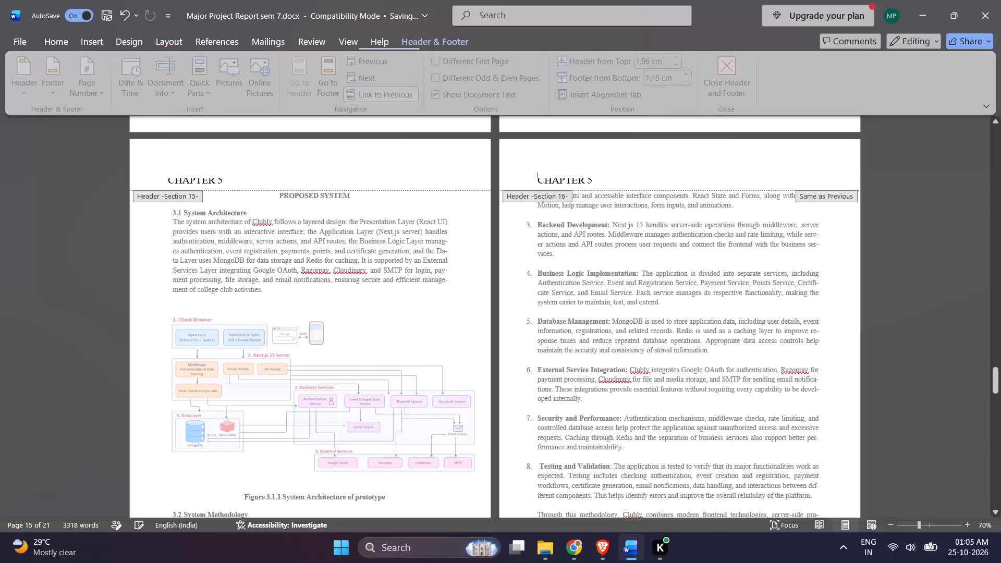
click(372, 95)
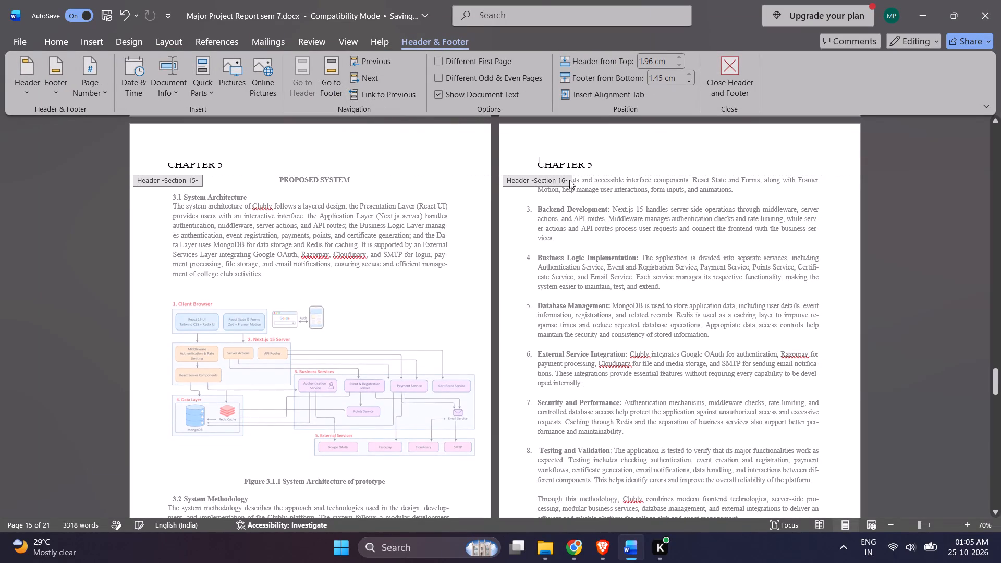
drag(593, 162, 603, 164)
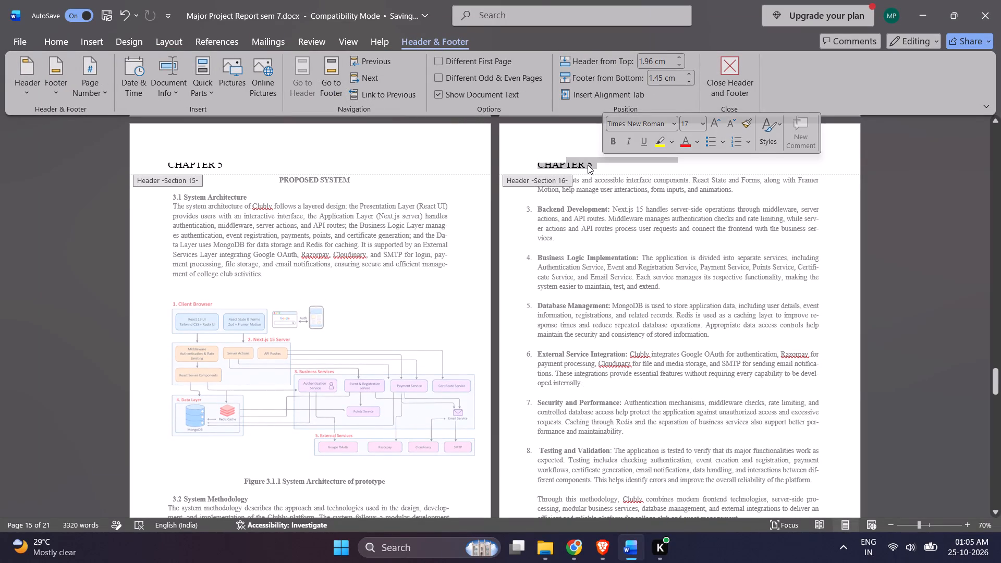
key(BackSpace)
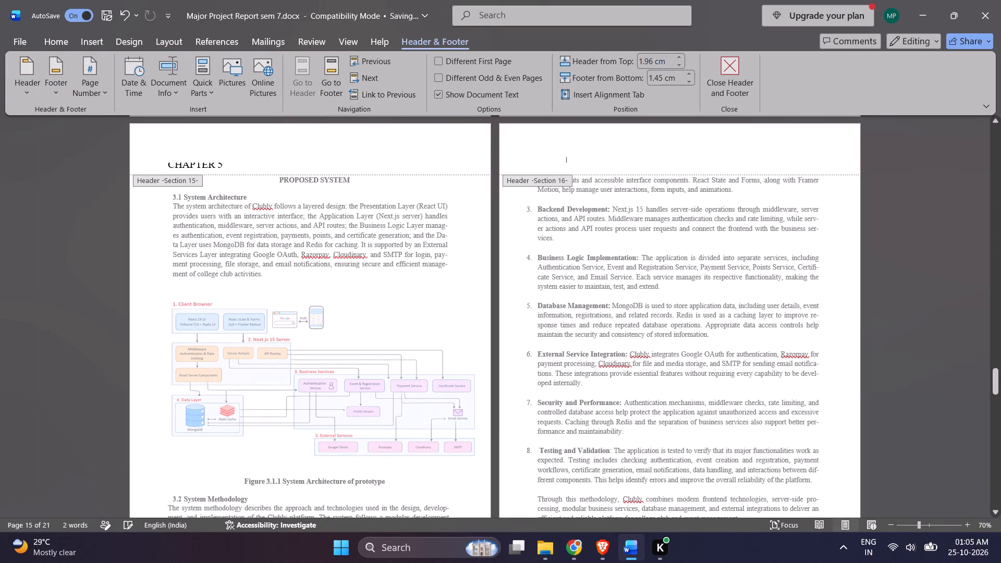
Delete the CHAPTER 5 text from the Section 15 header.
click(225, 165)
drag(225, 165, 160, 164)
key(BackSpace)
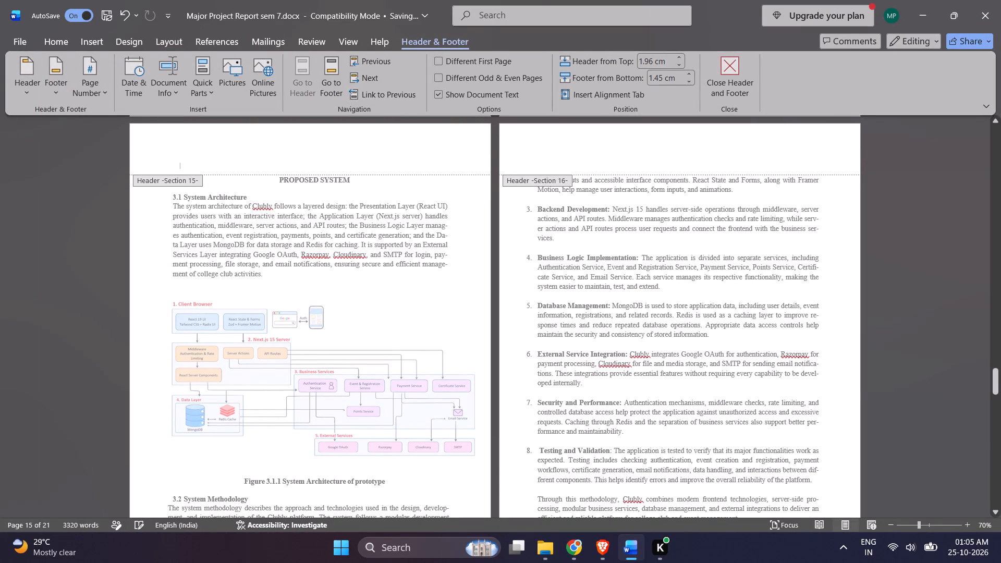
Enter CHAPTER 3 on a new line in the Section 15 header, above the PROPOSED SYSTEM title.
key(Return)
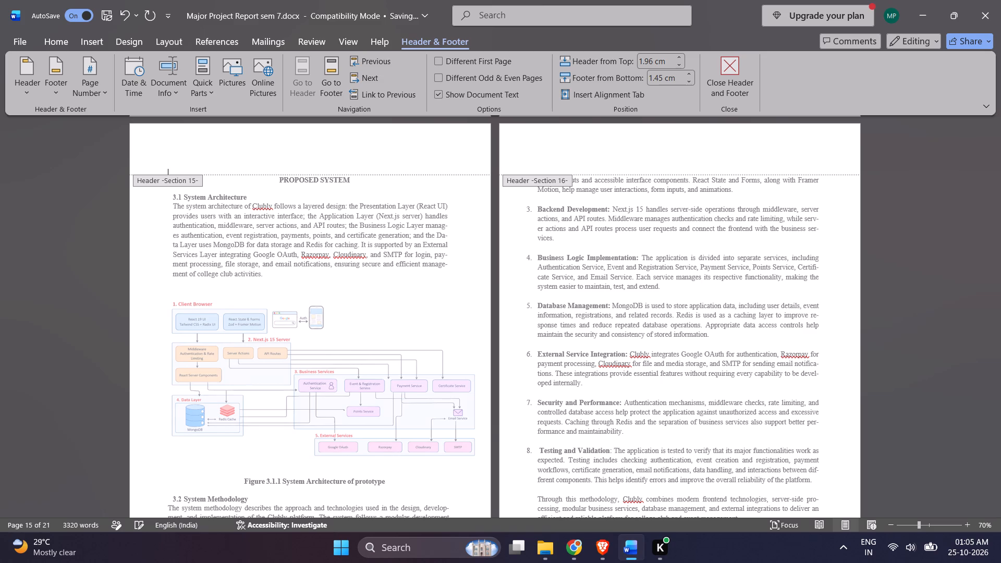
click(56, 43)
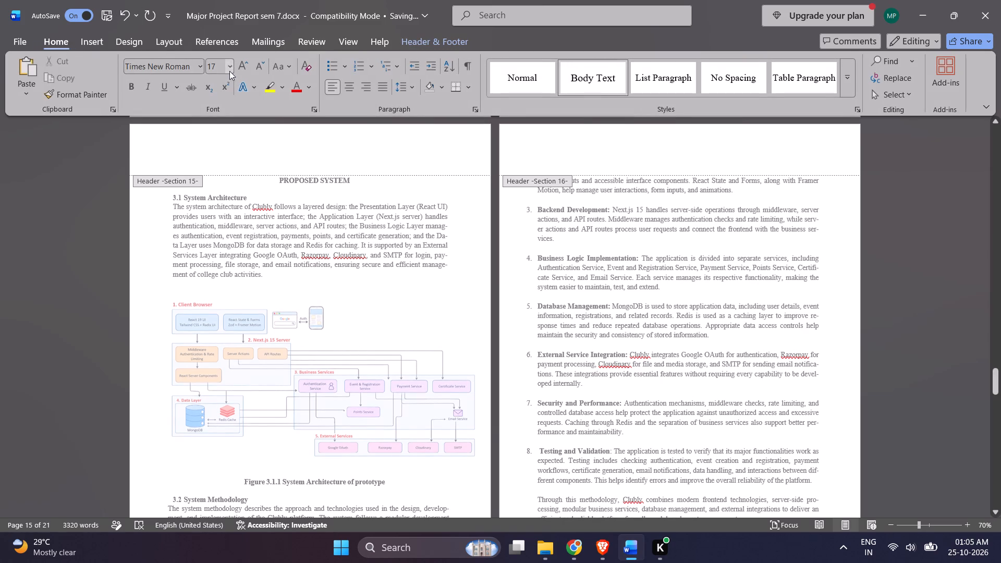
key(shift+c)
text(HAPR)
key(shift+BackSpace)
text(TWR)
key(shift+BackSpace)
key(shift+BackSpace)
text(WE)
key(shift+BackSpace)
key(shift+BackSpace)
text(ER)
key(space)
text(@)
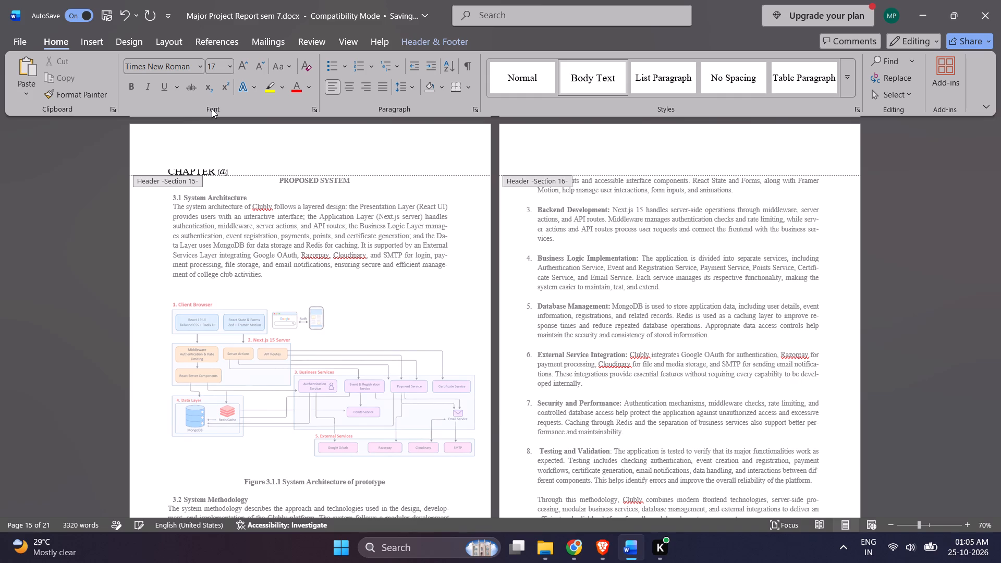
key(BackSpace)
key(2)
scroll(347, 151, up, 5)
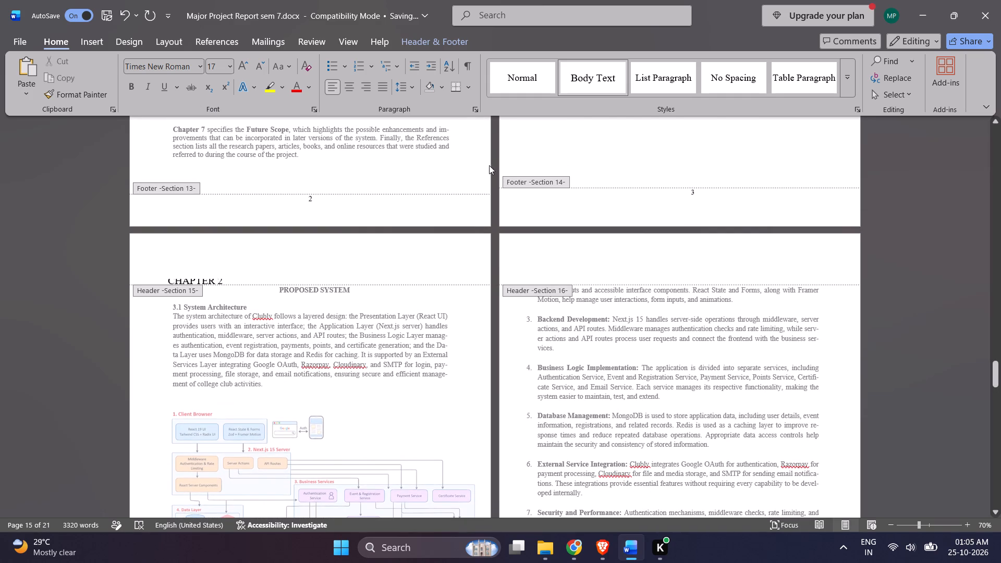
key(BackSpace)
key(3)
Show the formatting marks and remove the empty paragraph and the tabs above CHAPTER 3 in the Section 15 header.
click(461, 64)
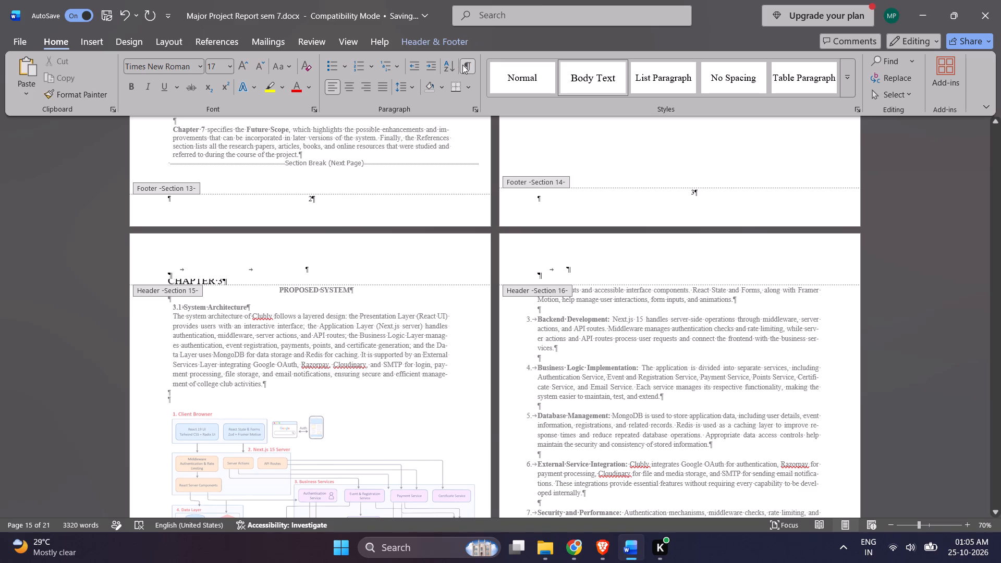
click(176, 274)
key(BackSpace)
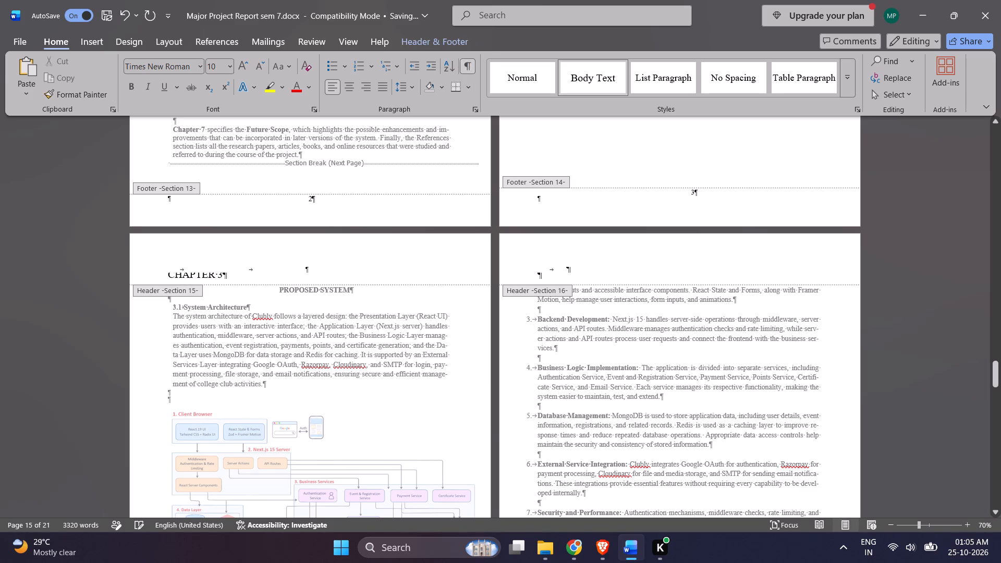
click(316, 270)
key(BackSpace)
click(204, 265)
key(BackSpace)
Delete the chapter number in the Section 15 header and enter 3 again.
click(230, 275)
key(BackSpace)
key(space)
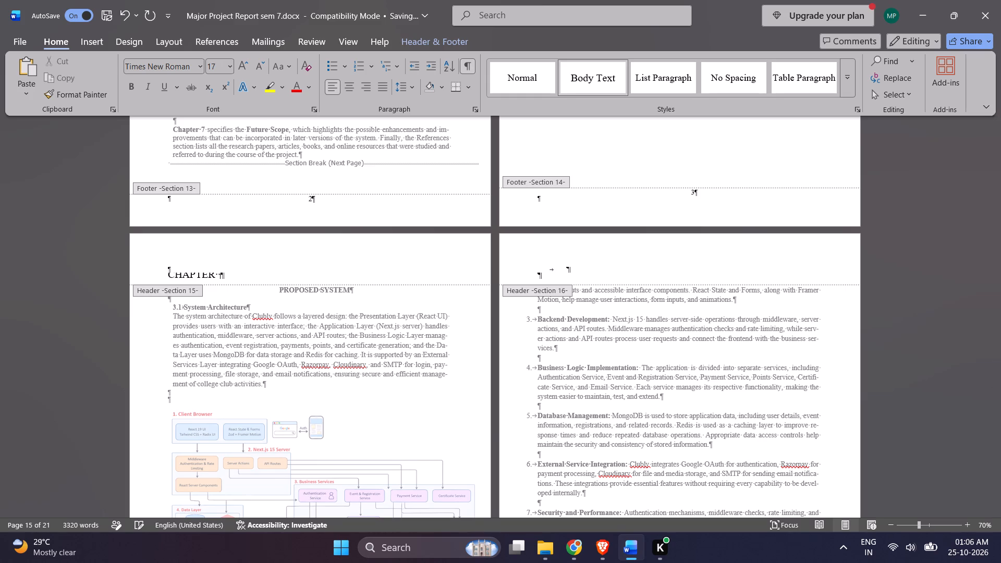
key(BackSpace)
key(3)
Leave header editing and hide the formatting marks.
double_click(225, 339)
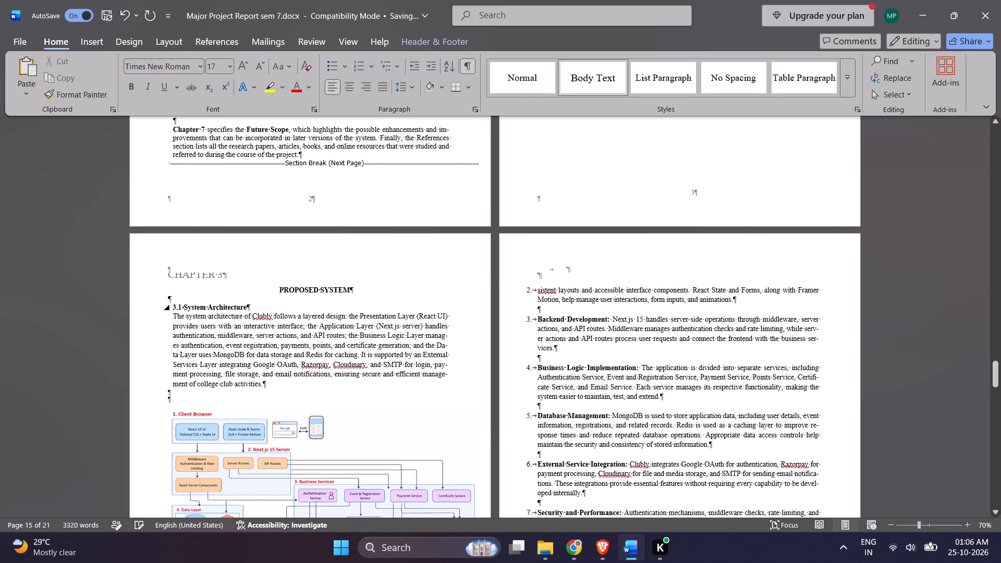
drag(239, 271, 220, 274)
click(467, 63)
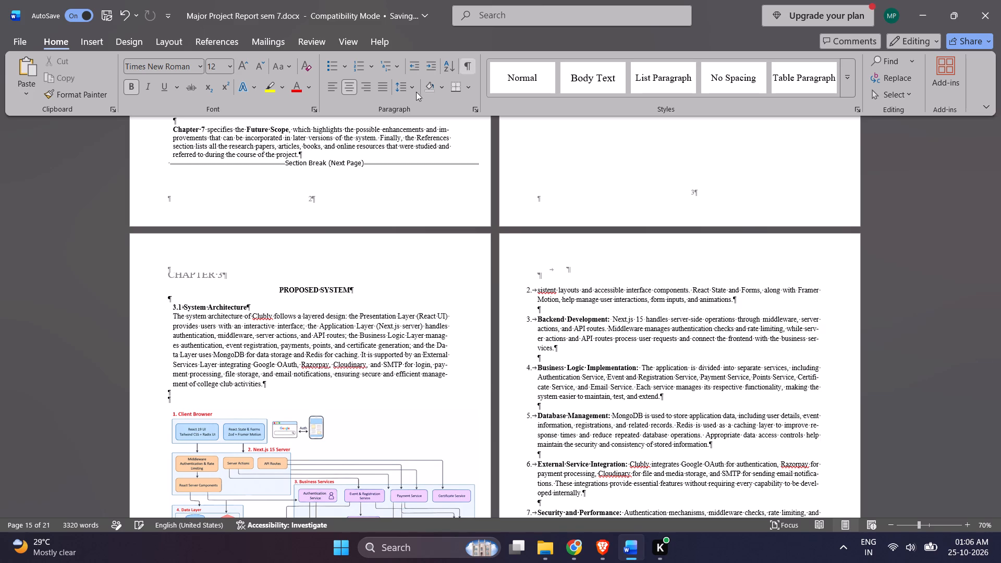
Make the CHAPTER 3 text in the Section 15 header bold and centred.
click(231, 275)
double_click(225, 274)
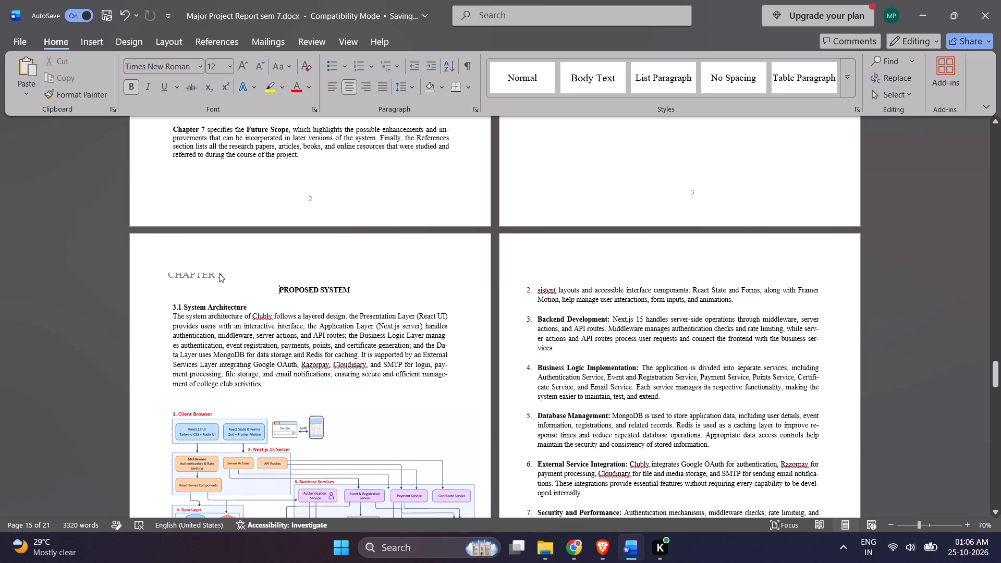
click(219, 273)
double_click(215, 273)
click(211, 274)
triple_click(208, 274)
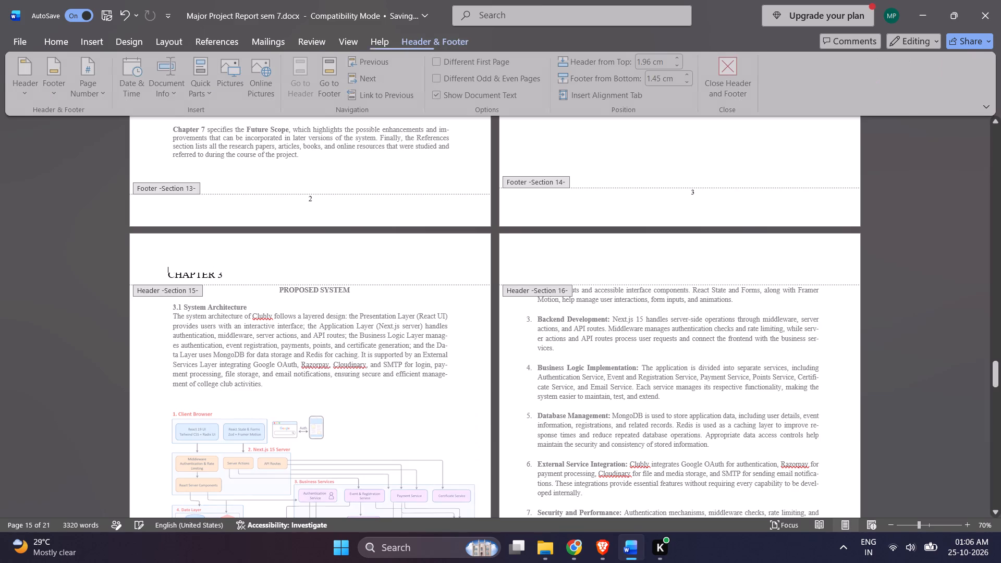
drag(222, 280, 176, 273)
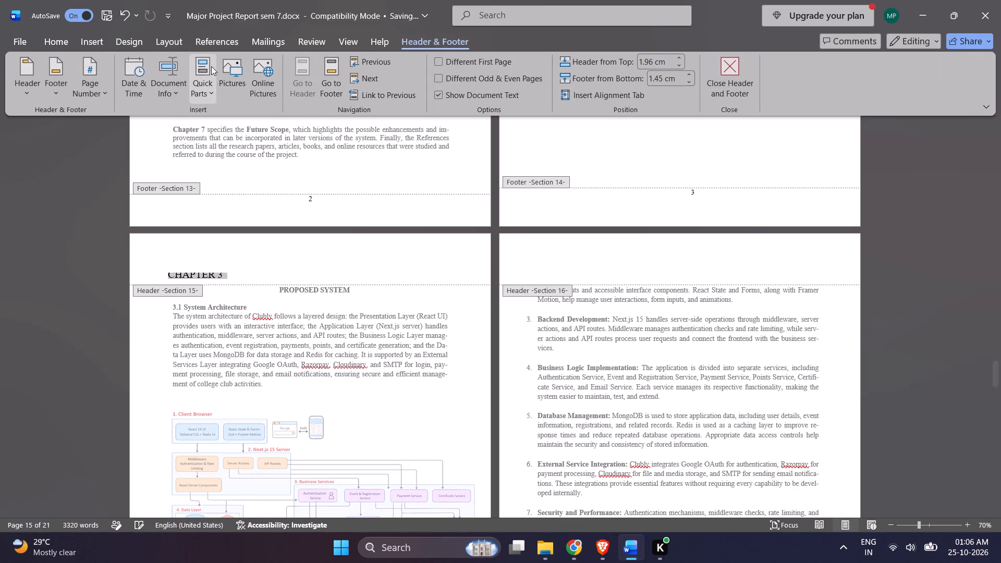
click(63, 41)
click(129, 81)
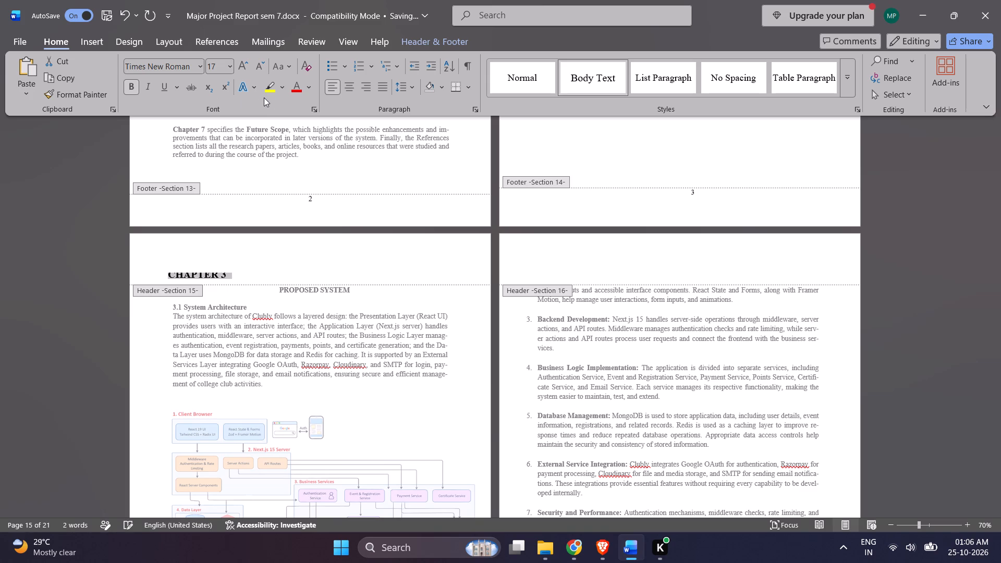
click(344, 87)
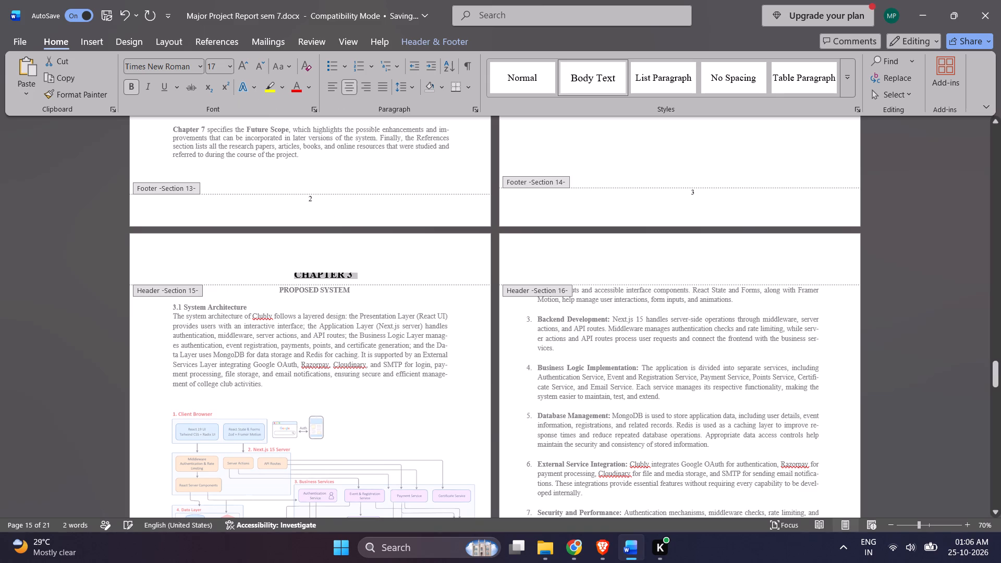
Insert a line break before CHAPTER 3 in the Section 15 header to move it down towards PROPOSED SYSTEM.
click(294, 273)
key(Return)
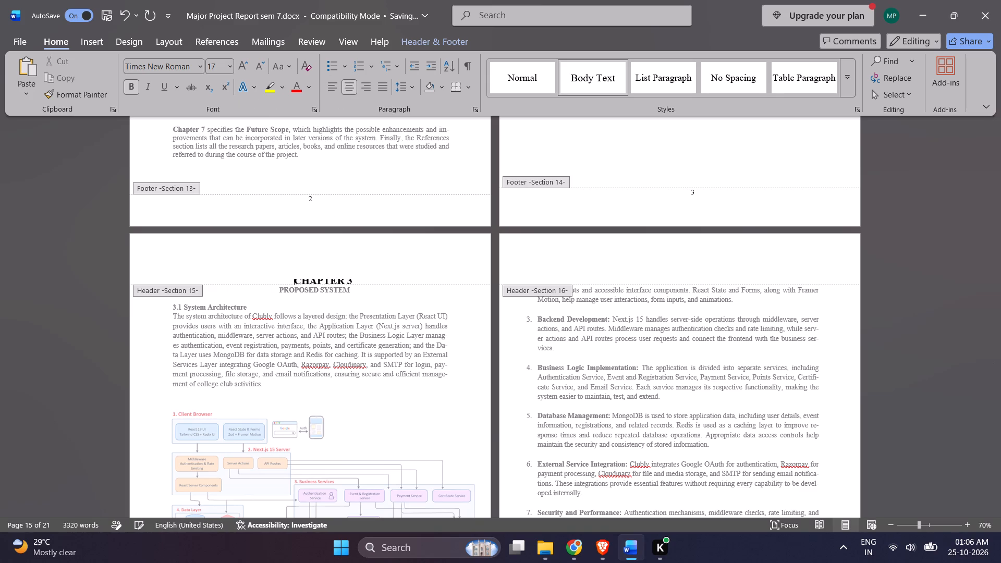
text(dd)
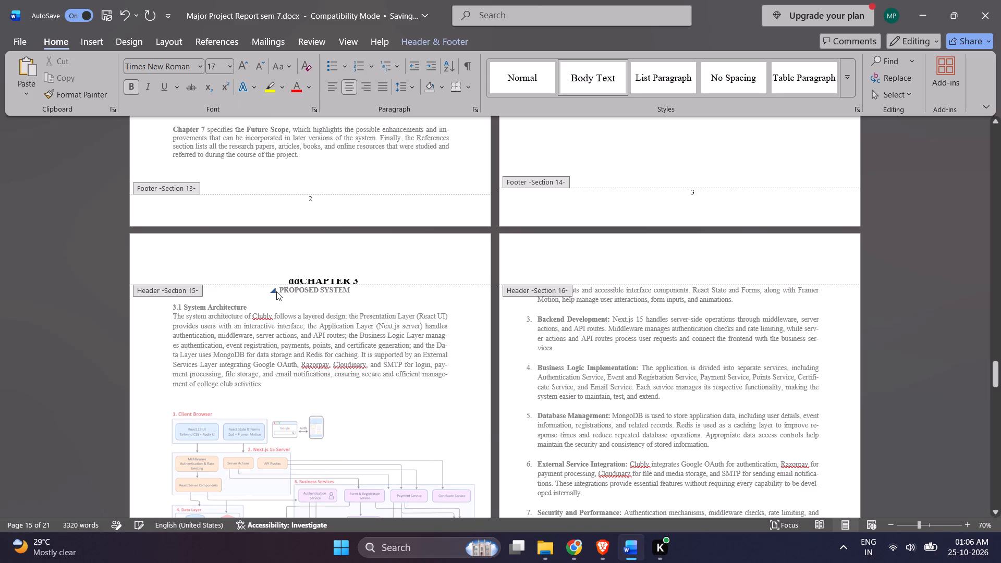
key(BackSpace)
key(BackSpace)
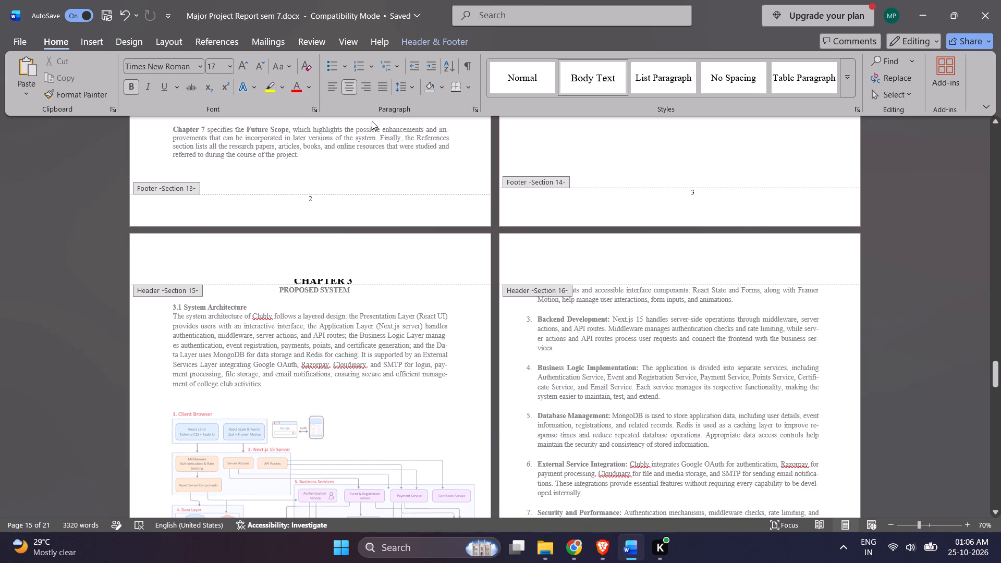
Remove the centring of CHAPTER 3 in the Section 15 header and add leading spaces to place it above PROPOSED SYSTEM.
key(BackSpace)
key(space)
key(space)
key(space)
key(space)
key(space)
key(space)
key(space)
key(space)
key(space)
key(space)
key(space)
key(space)
key(space)
key(space)
key(space)
key(space)
key(space)
key(space)
key(space)
key(space)
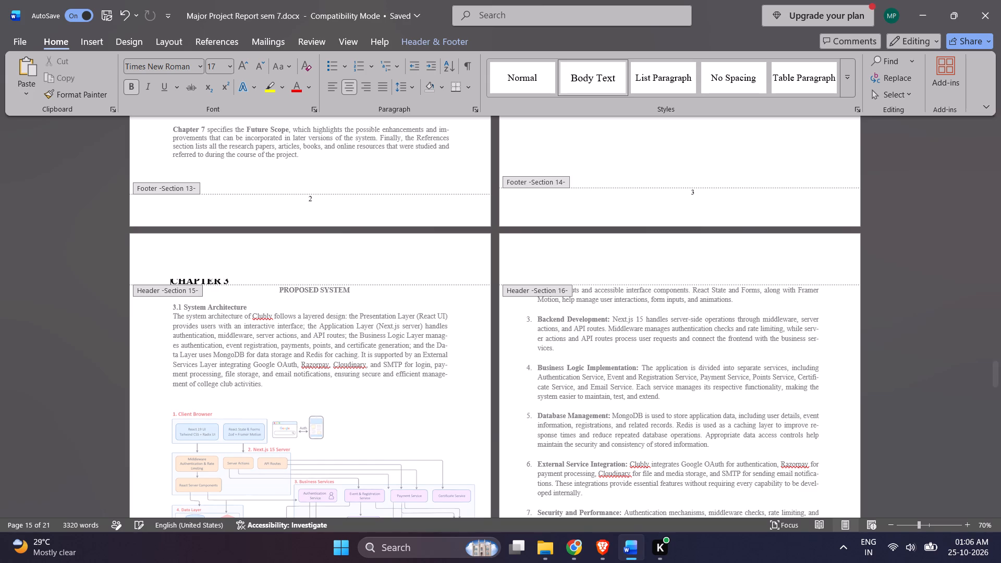
key(space)
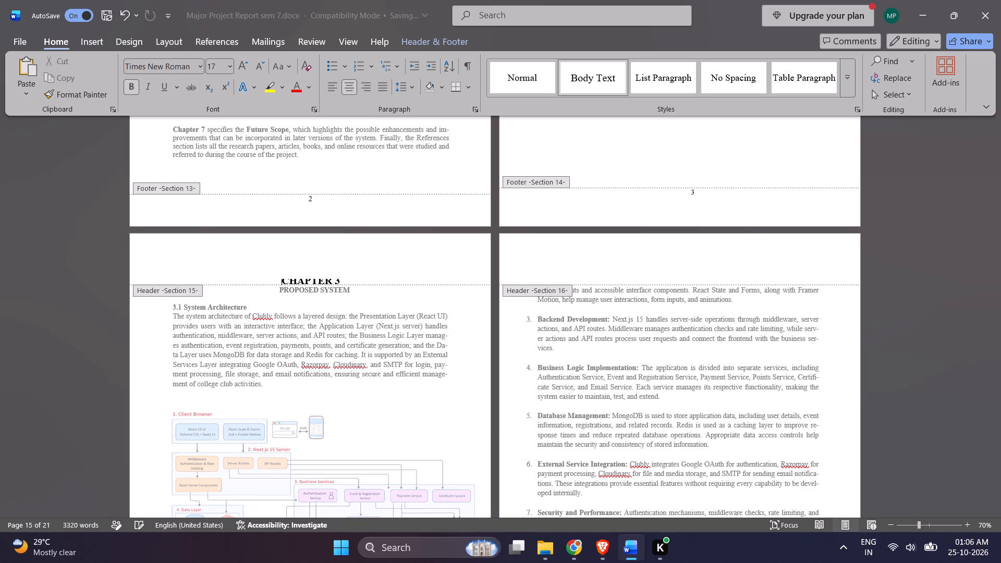
Save the report and leave header editing.
scroll(383, 297, up, 4)
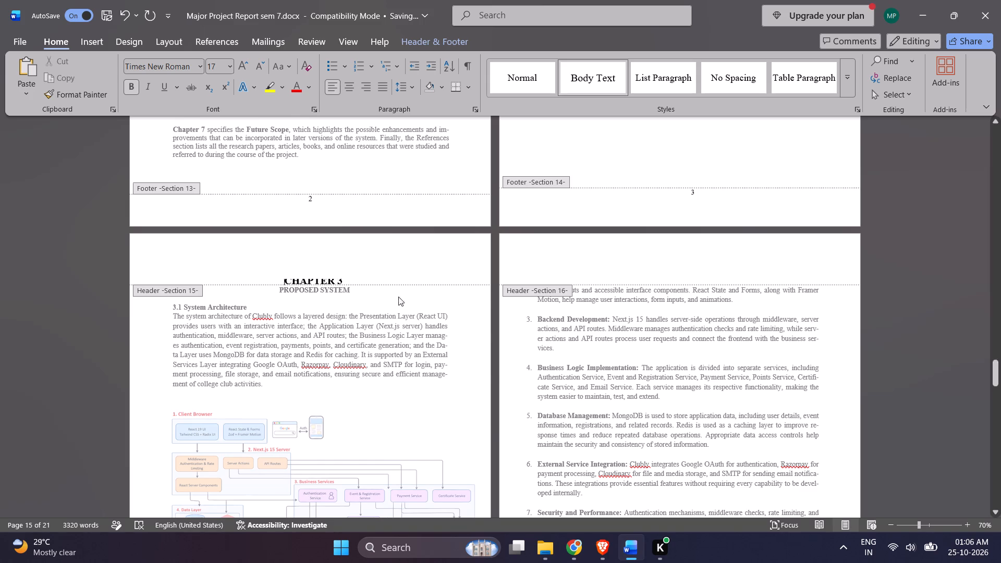
scroll(398, 297, up, 3)
key(ctrl+s)
double_click(414, 461)
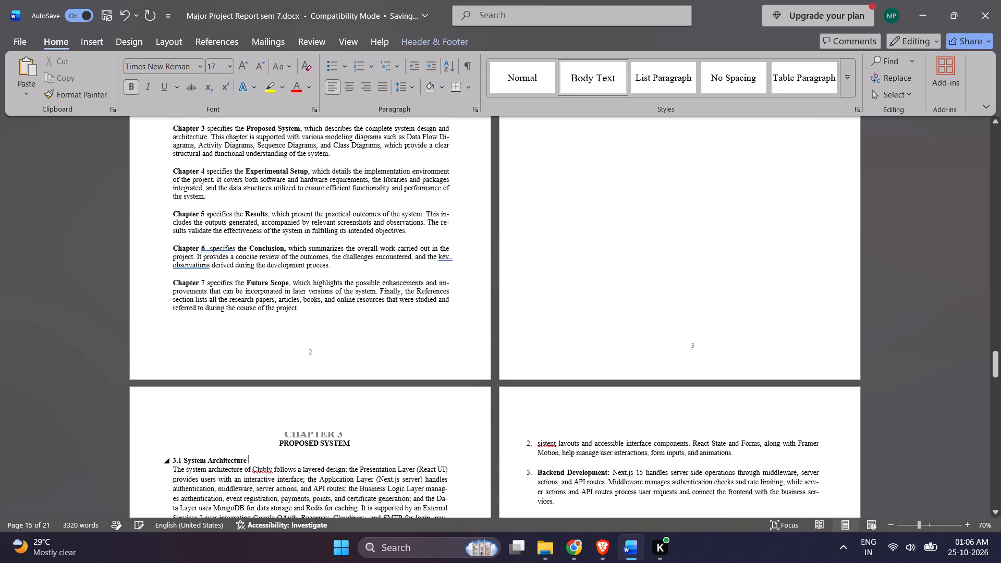
Compare the CHAPTER 3 header's appearance with the CHAPTER 1 and CHAPTER 2 headers and the neighbouring chapter pages.
scroll(445, 472, up, 16)
scroll(543, 457, up, 11)
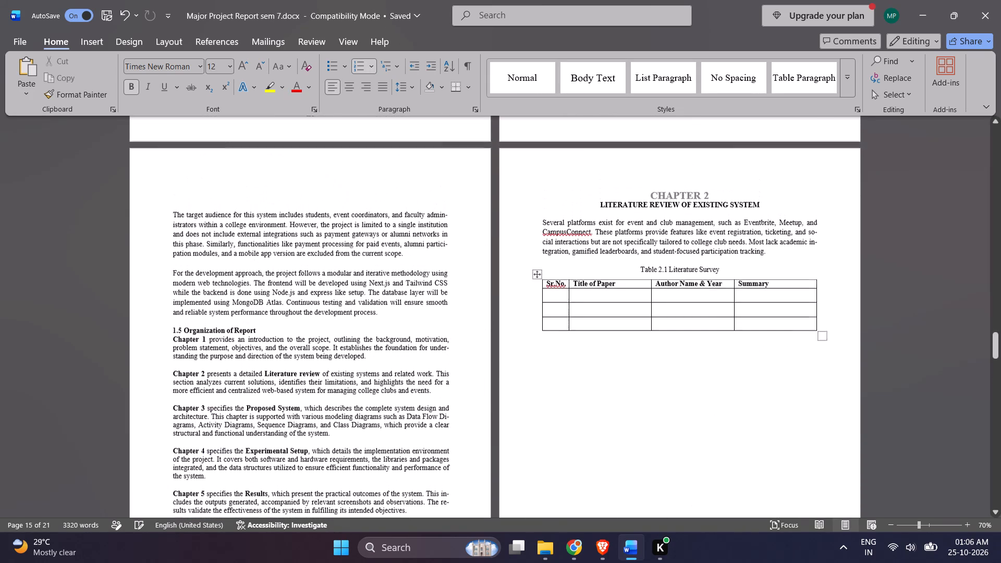
scroll(580, 324, up, 7)
scroll(571, 328, up, 16)
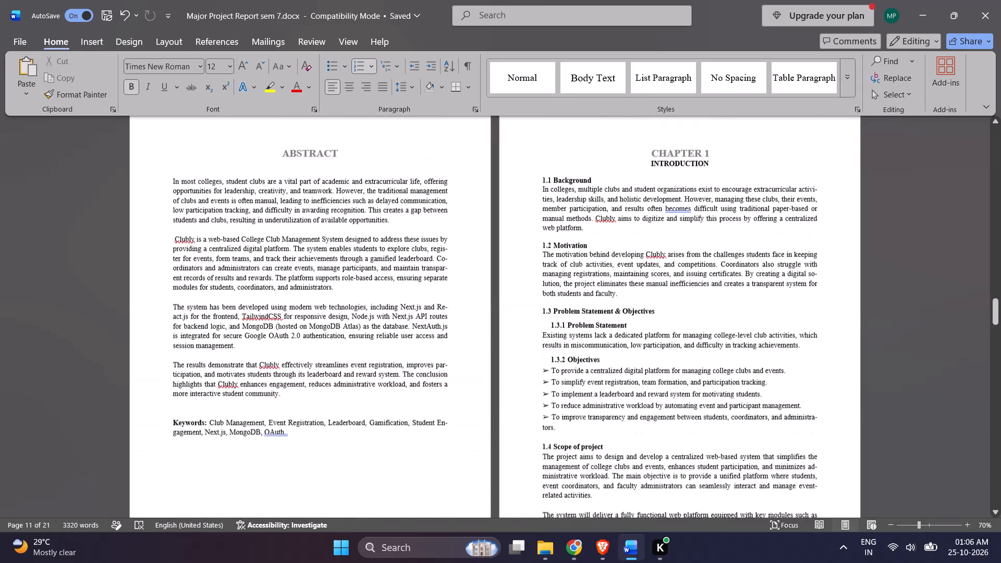
scroll(570, 328, up, 1)
scroll(570, 328, down, 8)
scroll(565, 328, up, 6)
scroll(547, 304, down, 8)
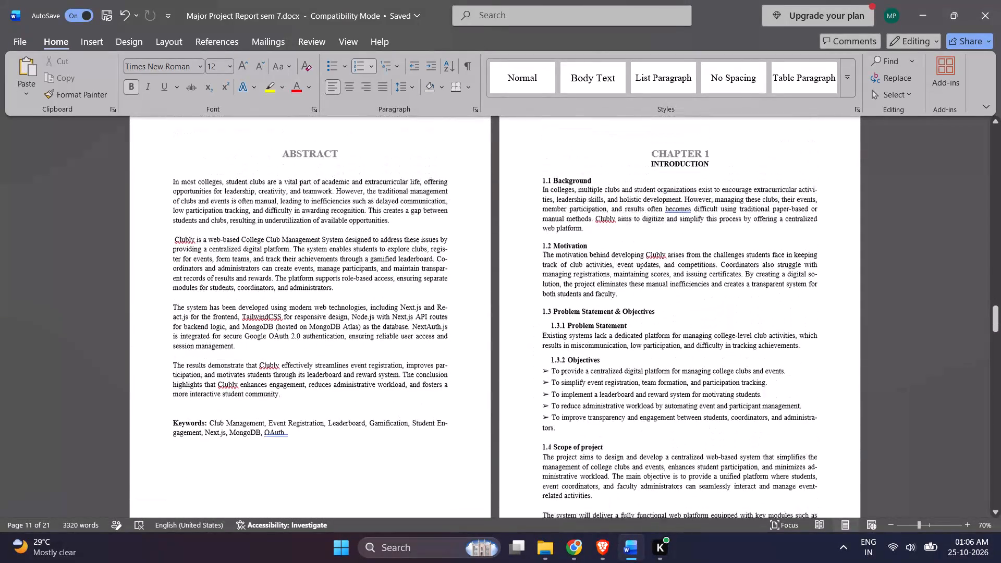
scroll(546, 304, down, 2)
scroll(559, 279, up, 1)
scroll(532, 278, down, 8)
scroll(506, 273, down, 20)
scroll(506, 273, down, 8)
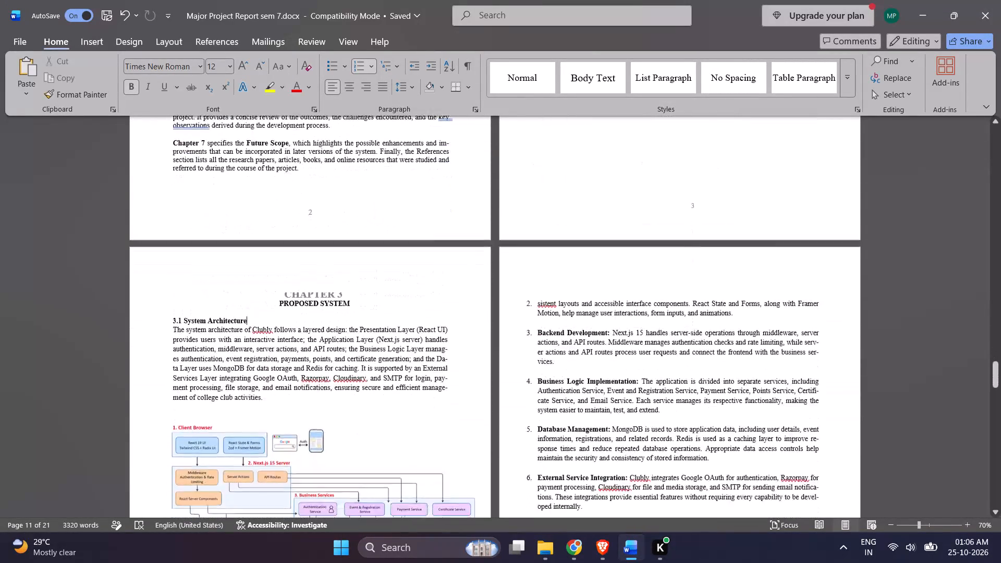
scroll(507, 265, down, 20)
scroll(507, 265, down, 8)
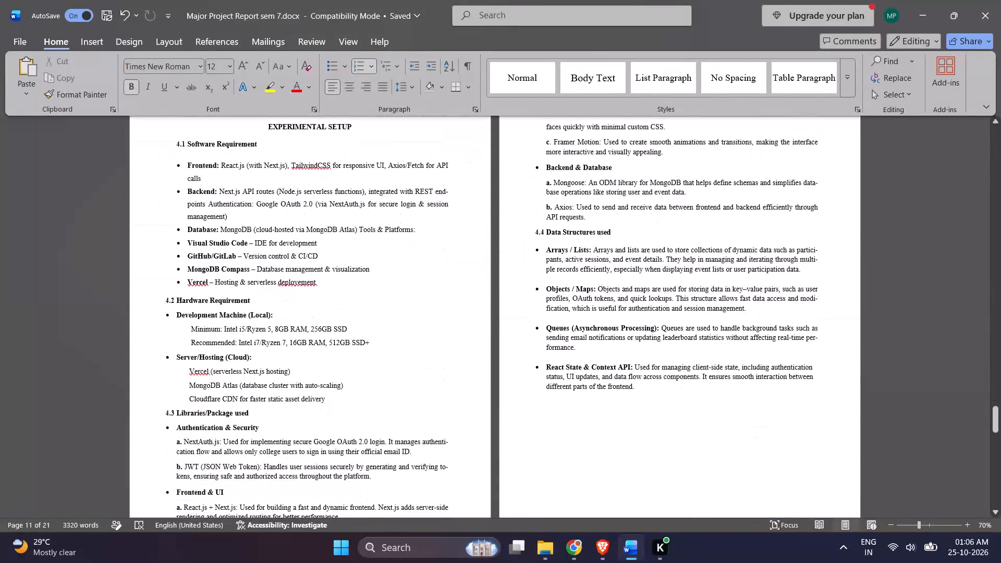
scroll(517, 271, up, 7)
scroll(511, 260, up, 17)
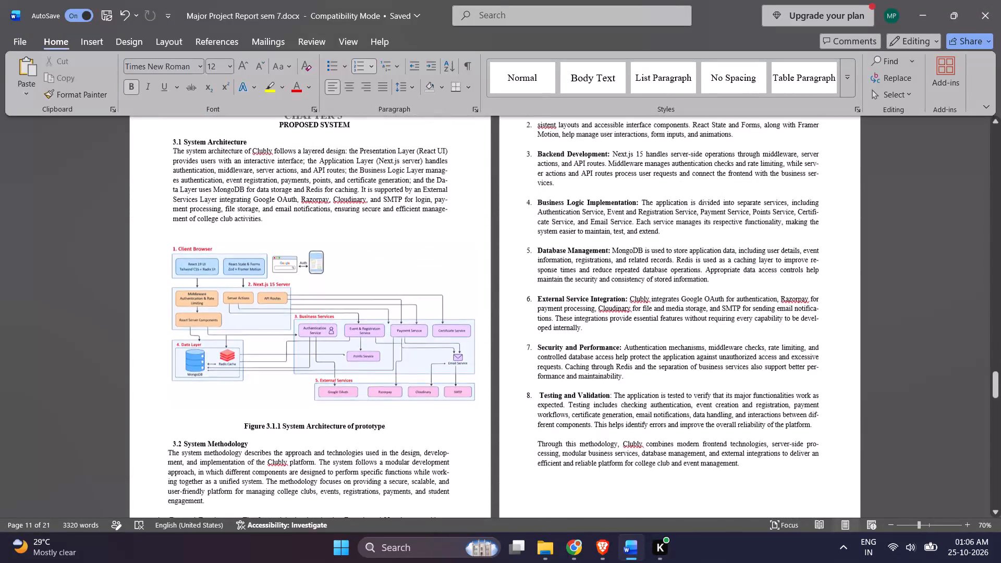
scroll(181, 191, up, 5)
Open the Section 15 header for editing and capture a screenshot of the area around the cut-off CHAPTER 3 text.
triple_click(270, 216)
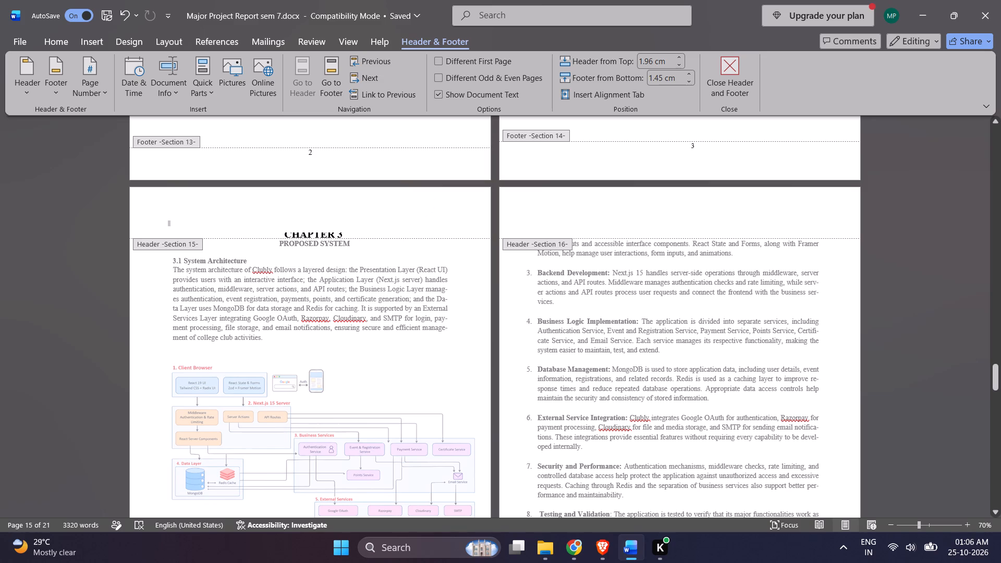
key(Print)
drag(224, 158, 329, 328)
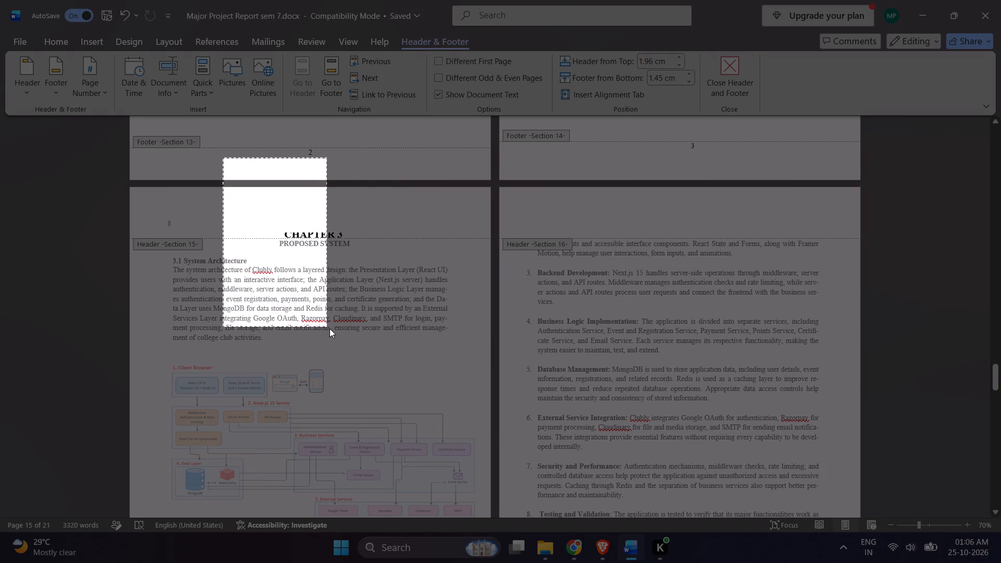
drag(329, 328, 436, 375)
key(alt+Tab)
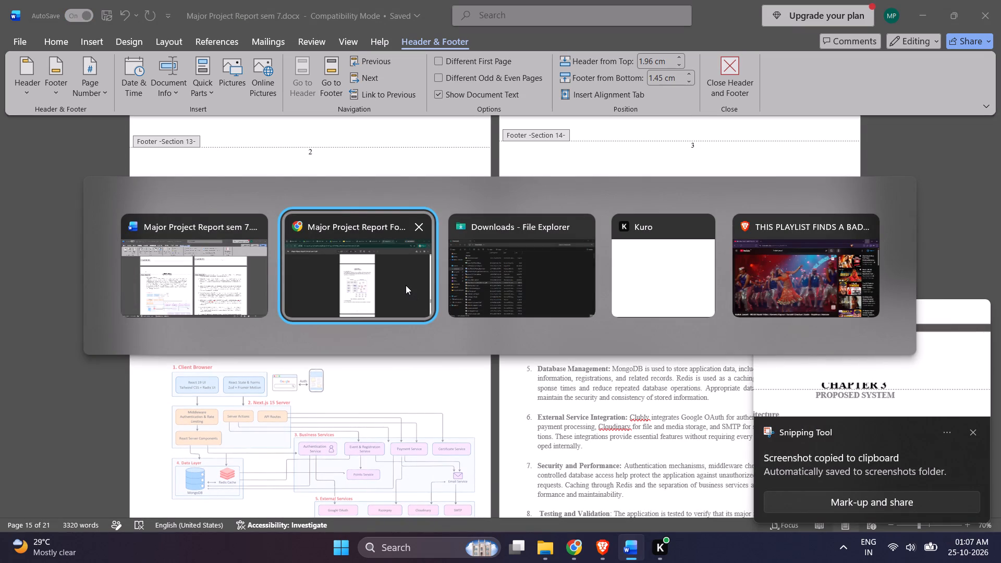
key(alt+Tab)
key(alt+Tab)
key(alt+Tab)
key(alt+Tab)
key(alt+Tab)
click(589, 12)
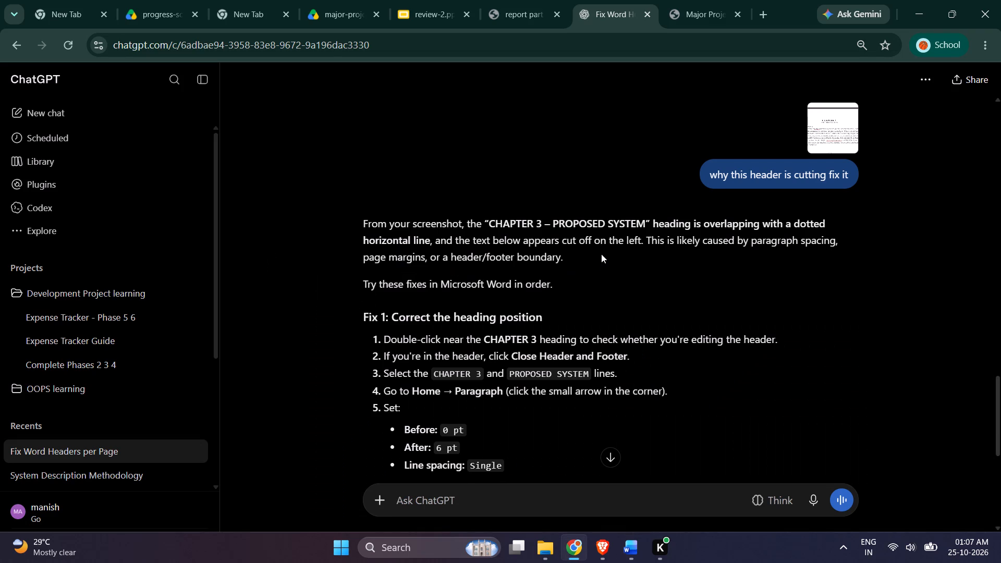
scroll(601, 254, down, 1)
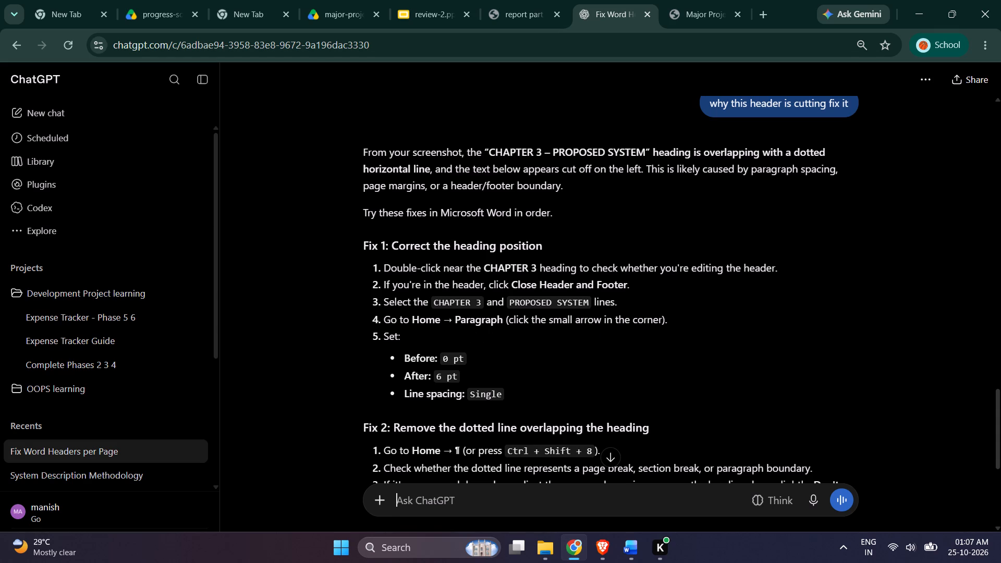
key(alt+Tab)
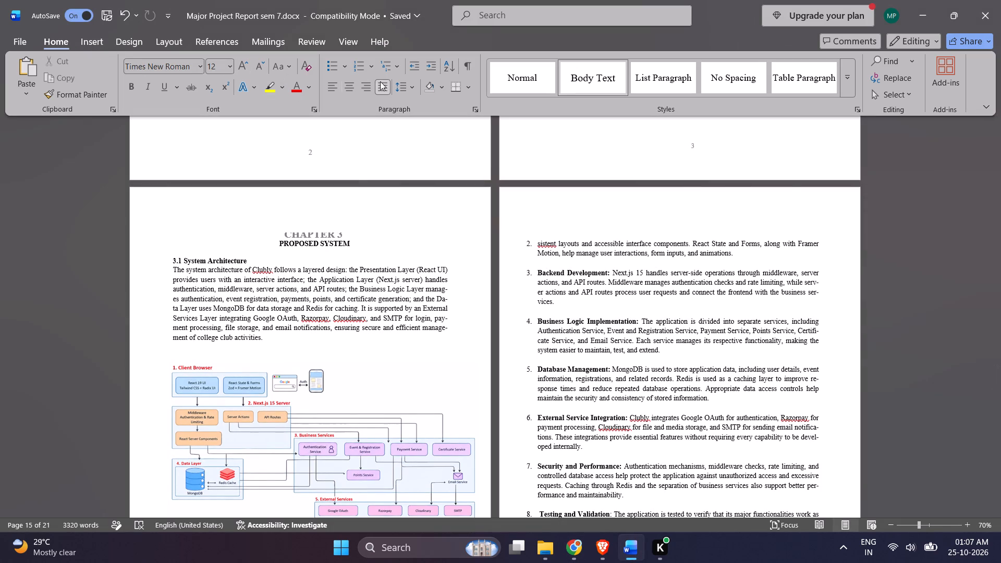
key(alt+Tab)
key(alt+Tab)
key(alt+Tab)
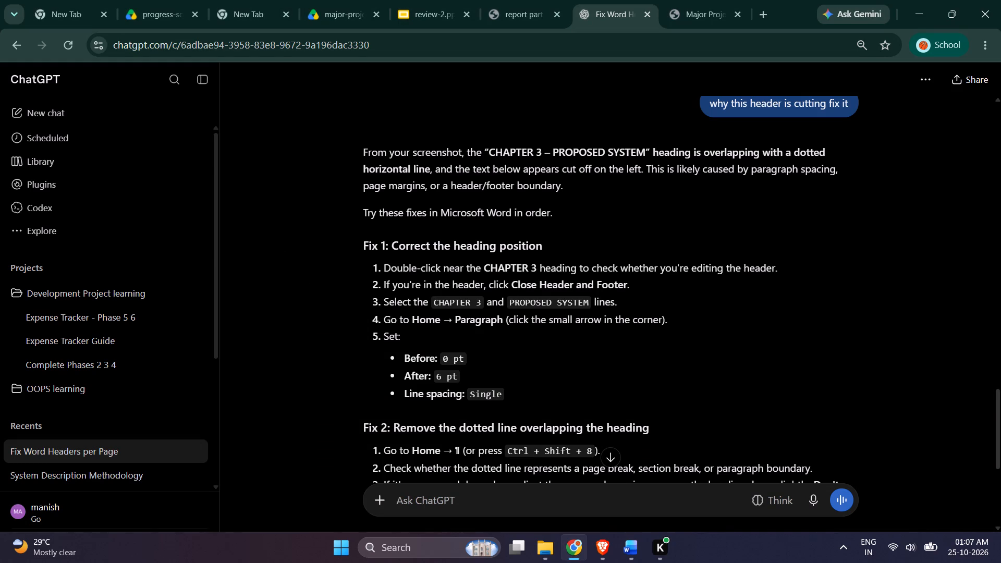
key(alt+Tab)
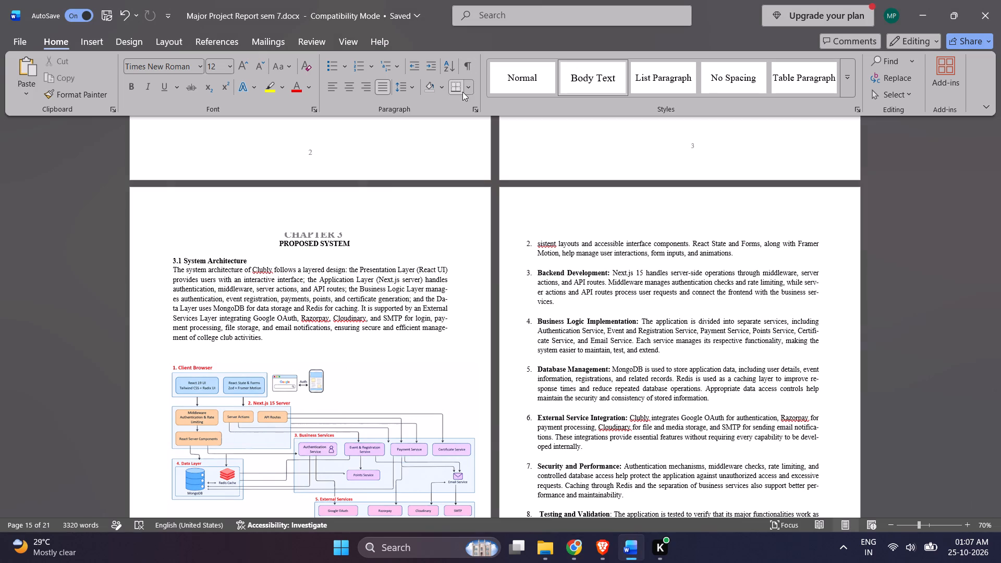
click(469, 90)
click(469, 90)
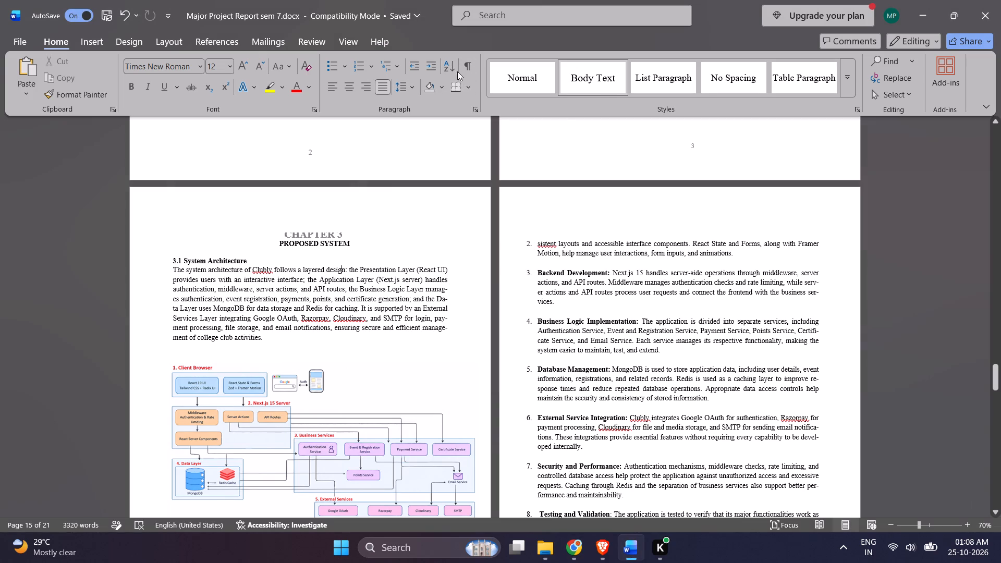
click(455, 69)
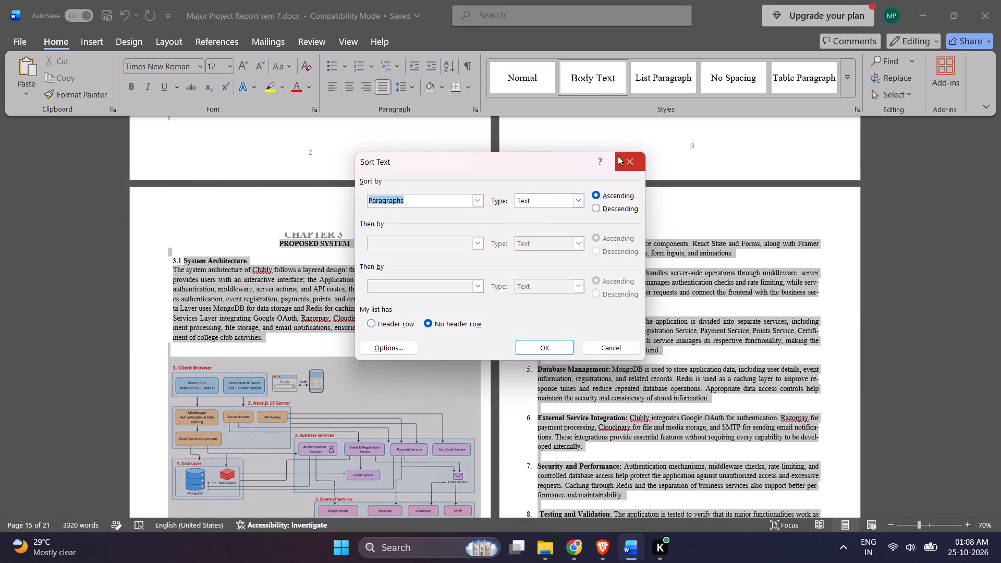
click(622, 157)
Recheck ChatGPT's suggested paragraph settings for the heading in Chrome and return to the Word report.
key(alt+Tab)
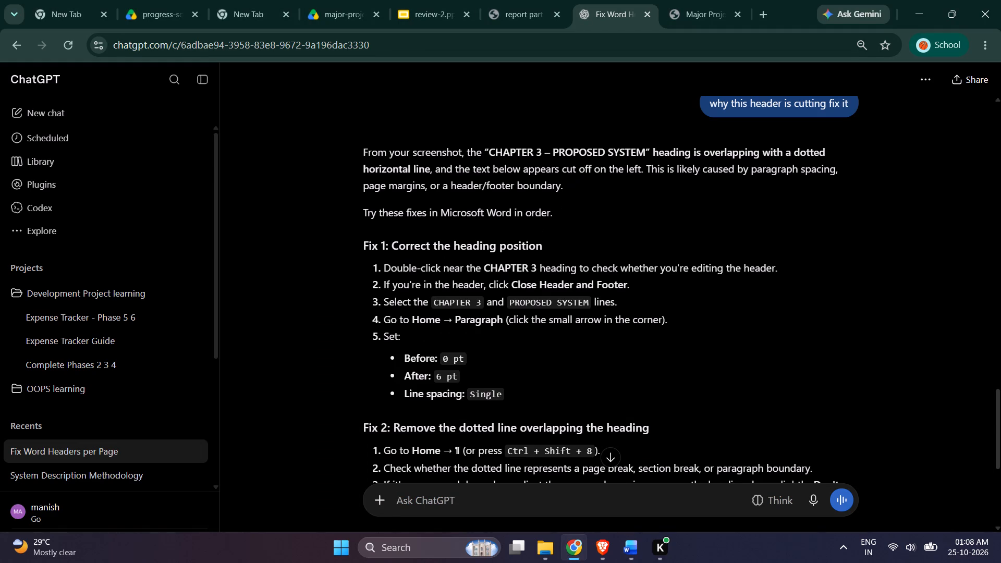
key(alt+Tab)
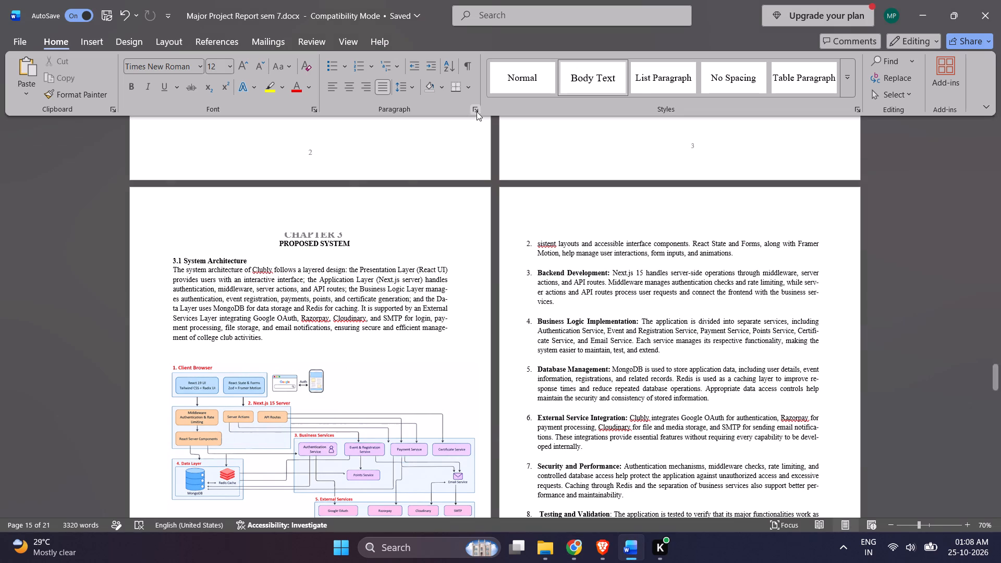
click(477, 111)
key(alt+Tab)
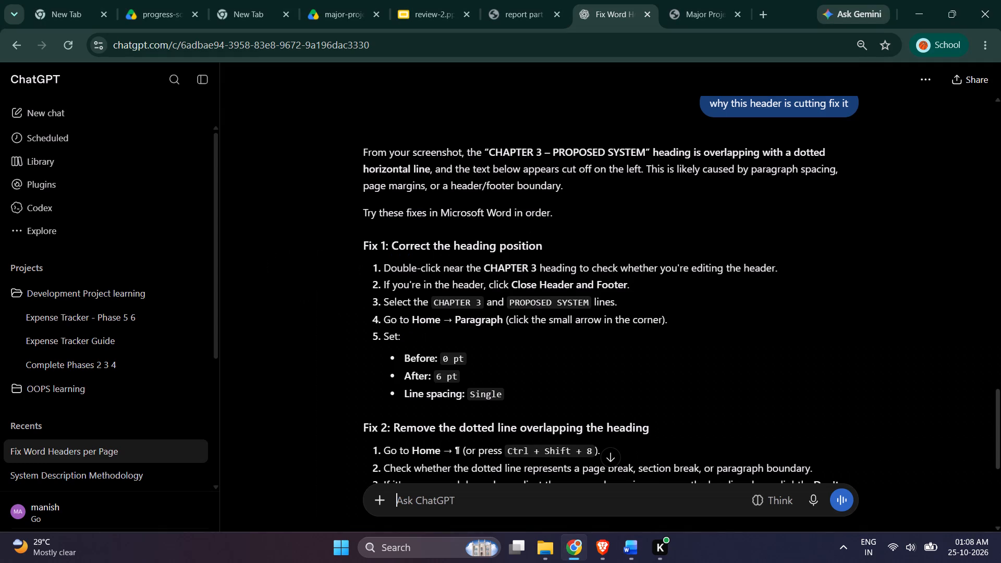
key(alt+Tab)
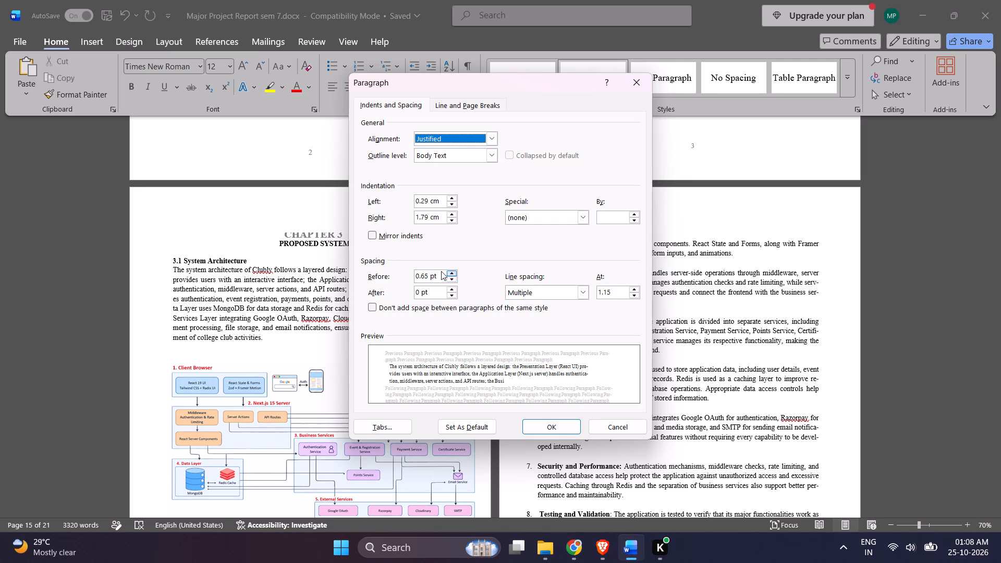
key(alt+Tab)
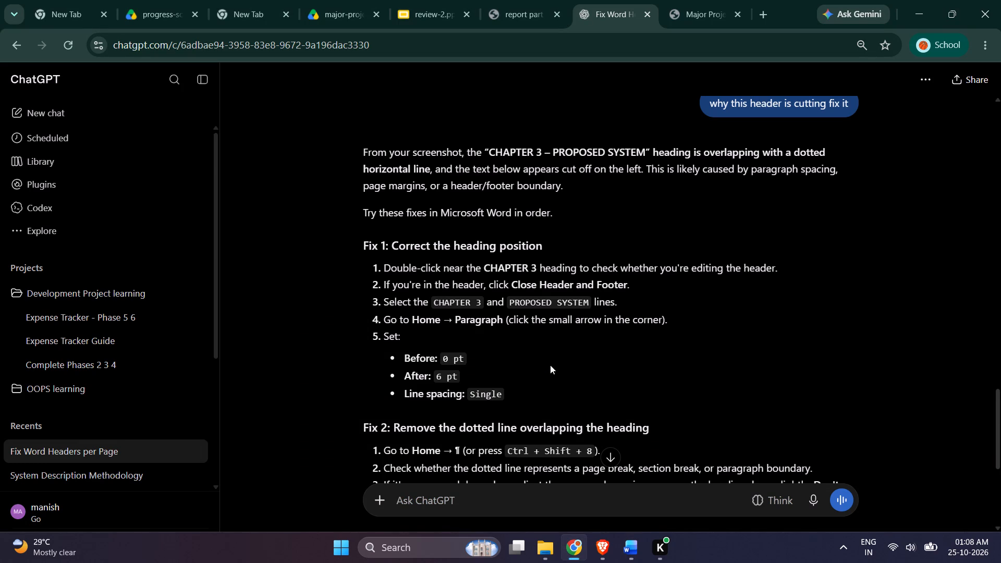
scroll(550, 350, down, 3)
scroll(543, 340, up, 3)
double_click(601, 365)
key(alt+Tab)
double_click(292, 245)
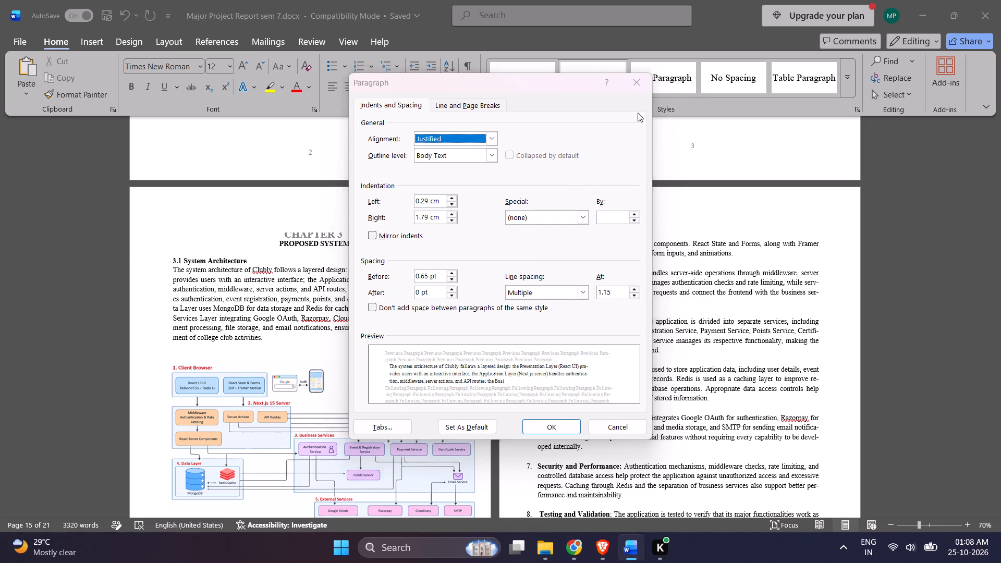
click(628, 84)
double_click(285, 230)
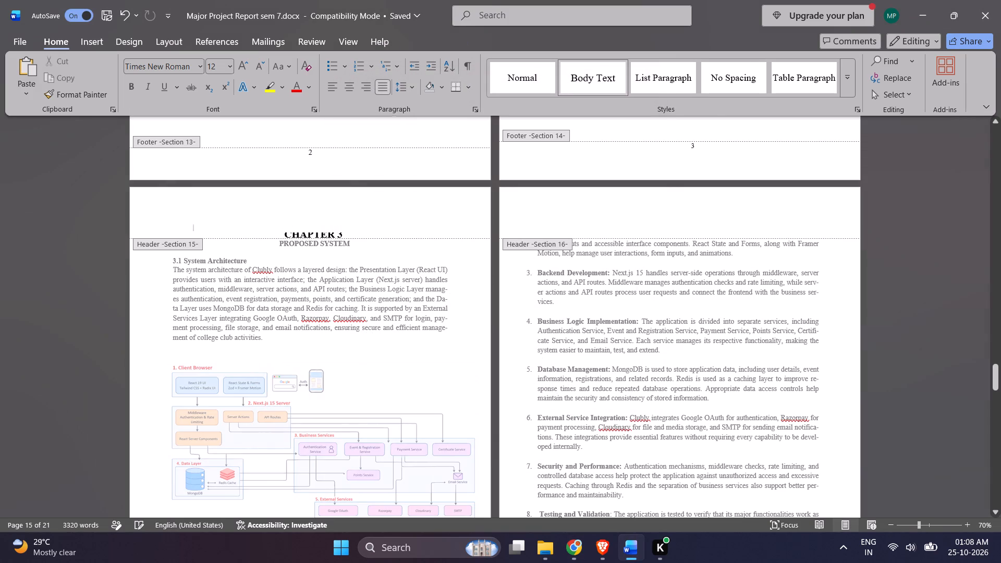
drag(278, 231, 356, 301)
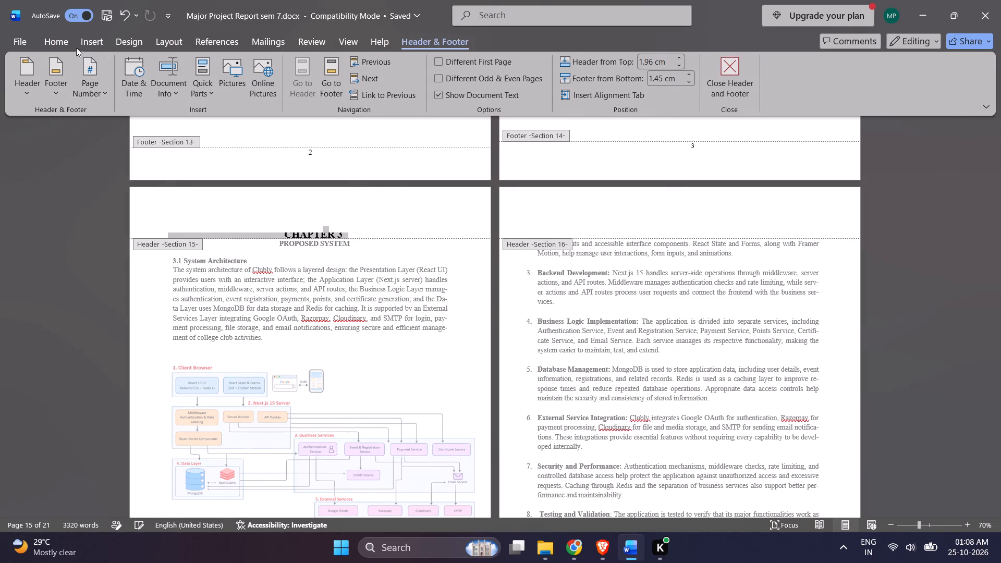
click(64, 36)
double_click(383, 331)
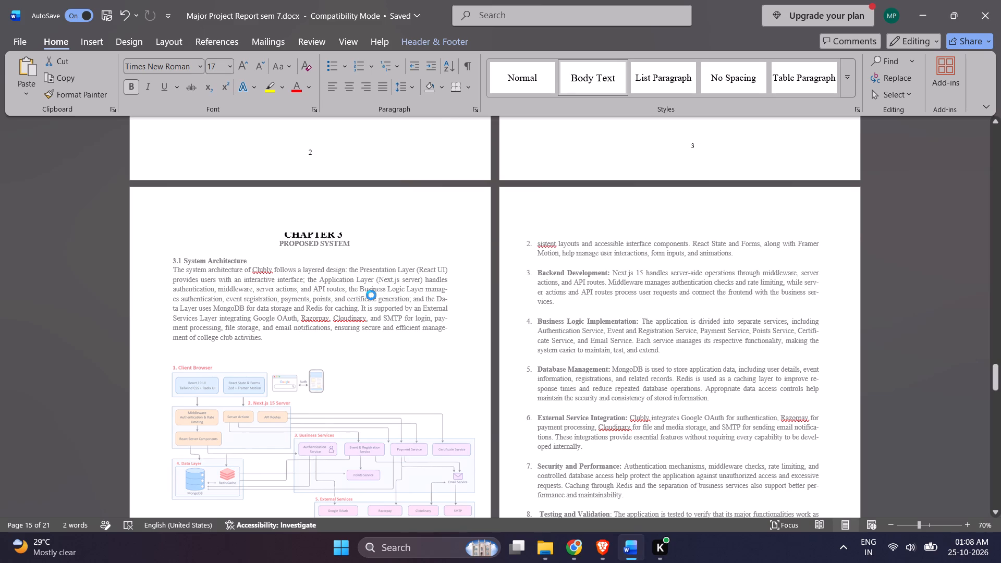
drag(355, 254, 283, 222)
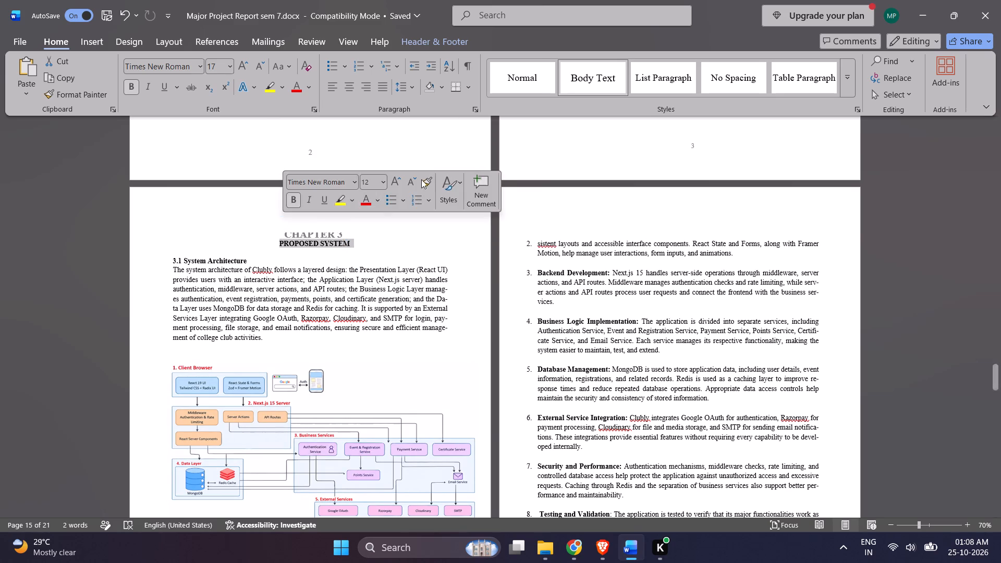
click(474, 112)
click(435, 278)
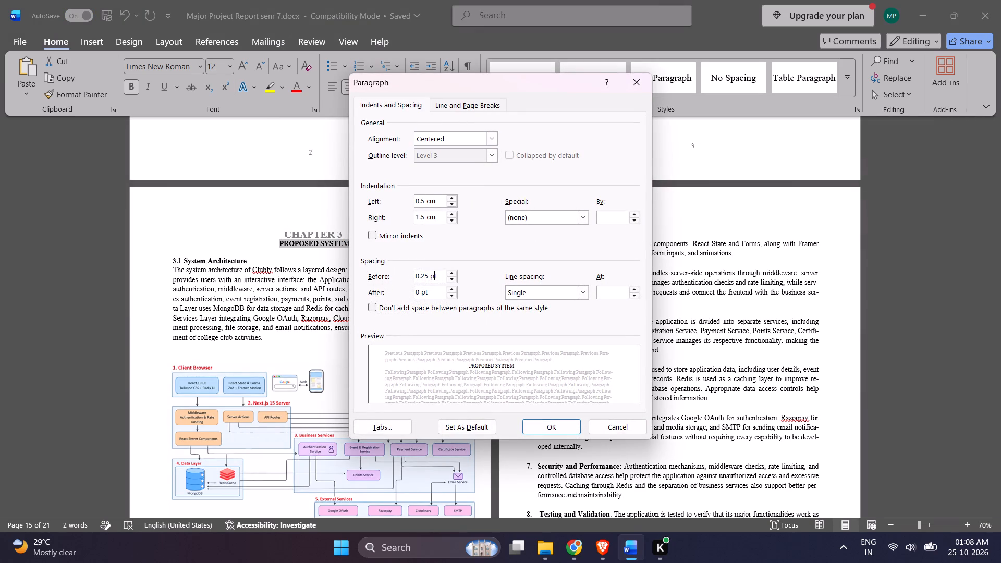
drag(448, 275, 429, 273)
click(429, 273)
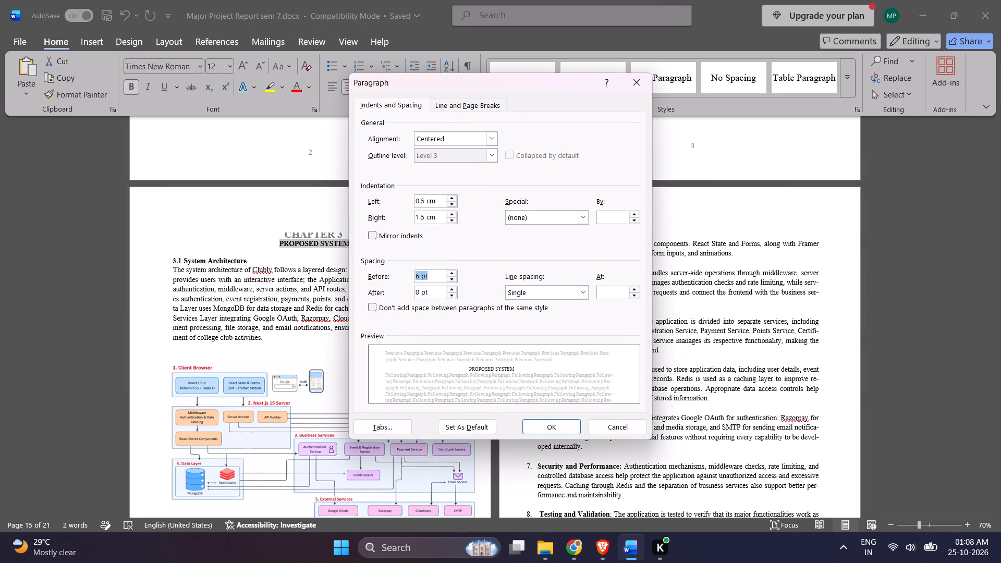
drag(427, 273, 405, 270)
key(0)
key(alt+Tab)
key(alt+Tab)
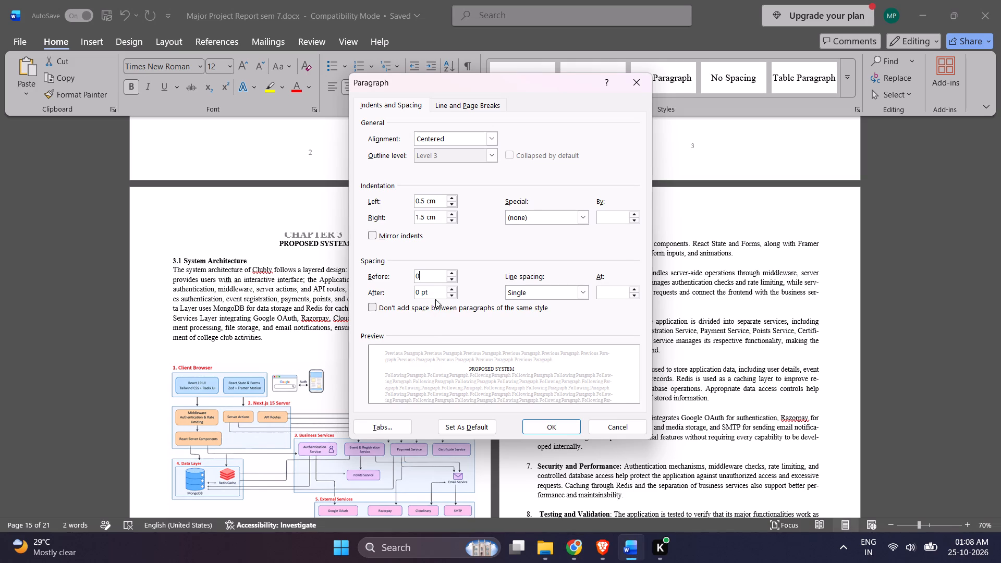
drag(435, 297, 390, 298)
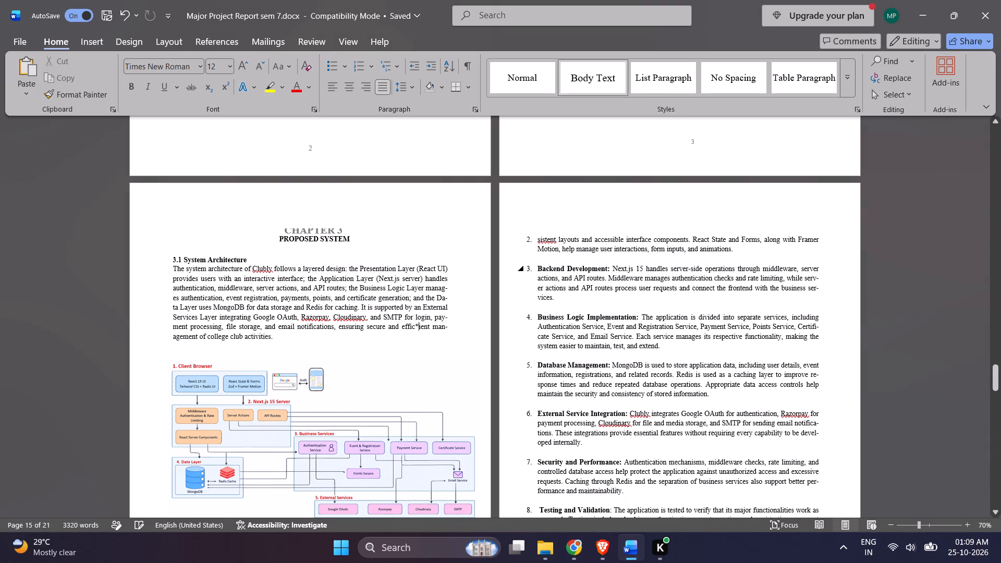
click(464, 63)
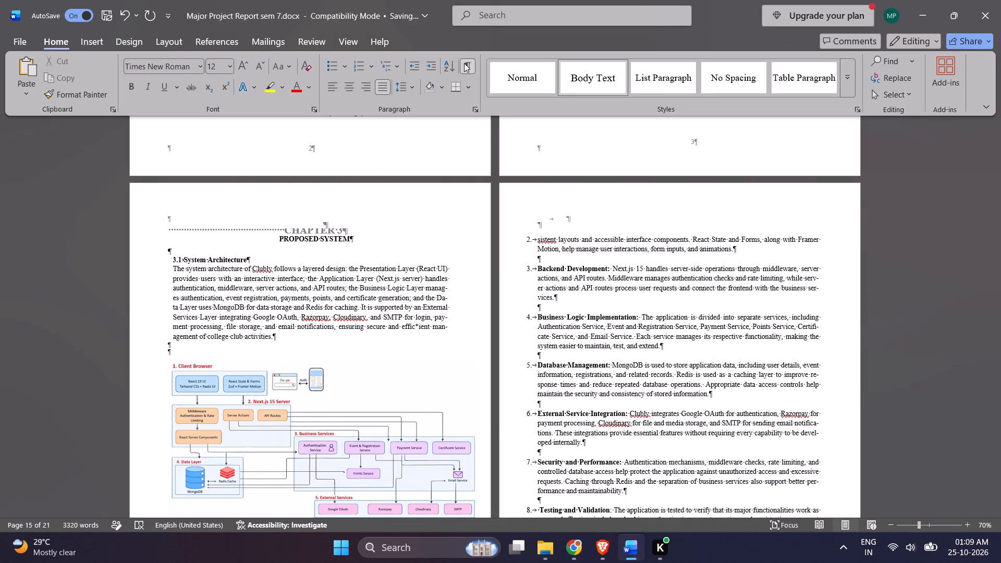
Open the Chapter 3 first-page header for editing and delete the number 3 after CHAPTER.
click(283, 230)
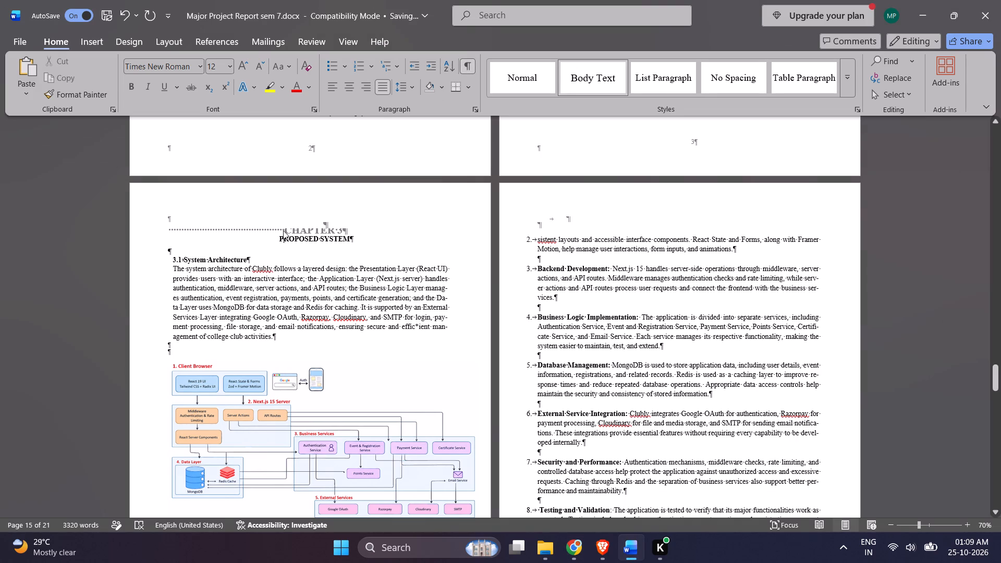
click(352, 228)
click(347, 230)
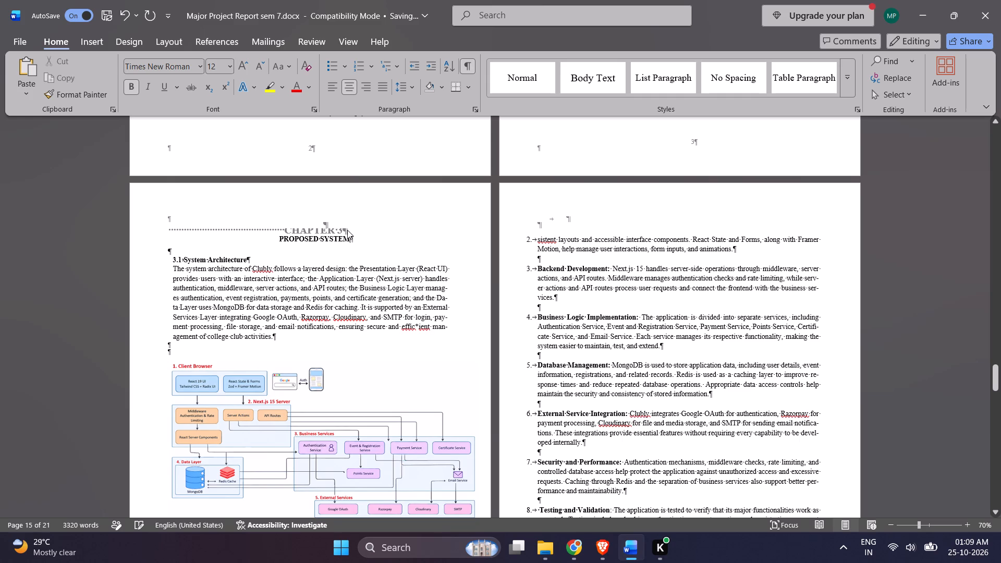
click(347, 230)
double_click(350, 229)
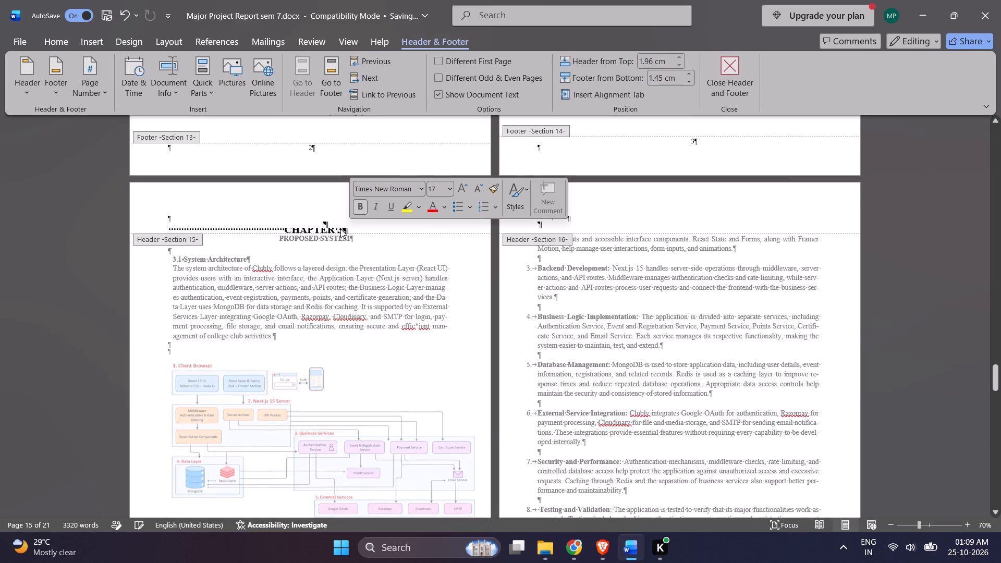
key(BackSpace)
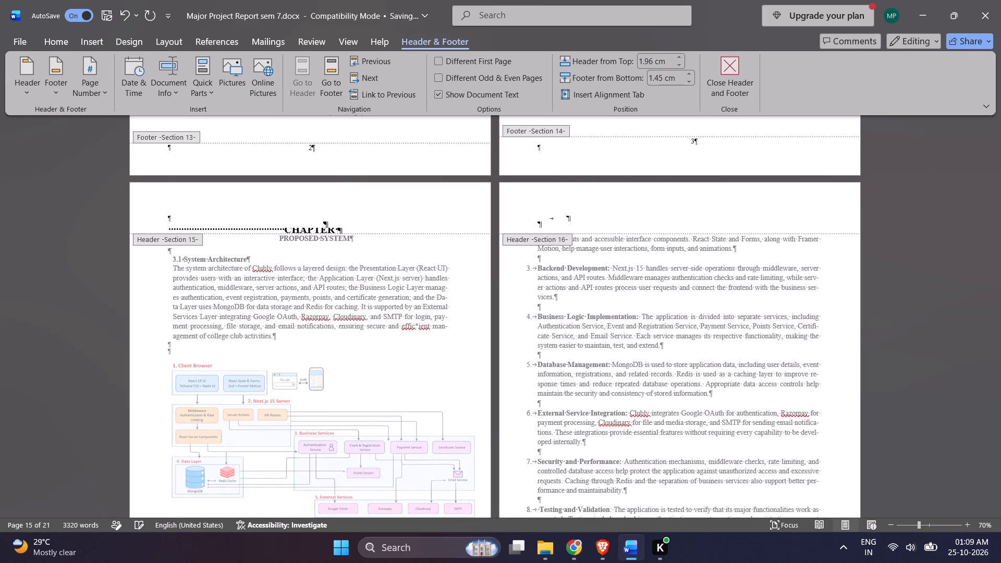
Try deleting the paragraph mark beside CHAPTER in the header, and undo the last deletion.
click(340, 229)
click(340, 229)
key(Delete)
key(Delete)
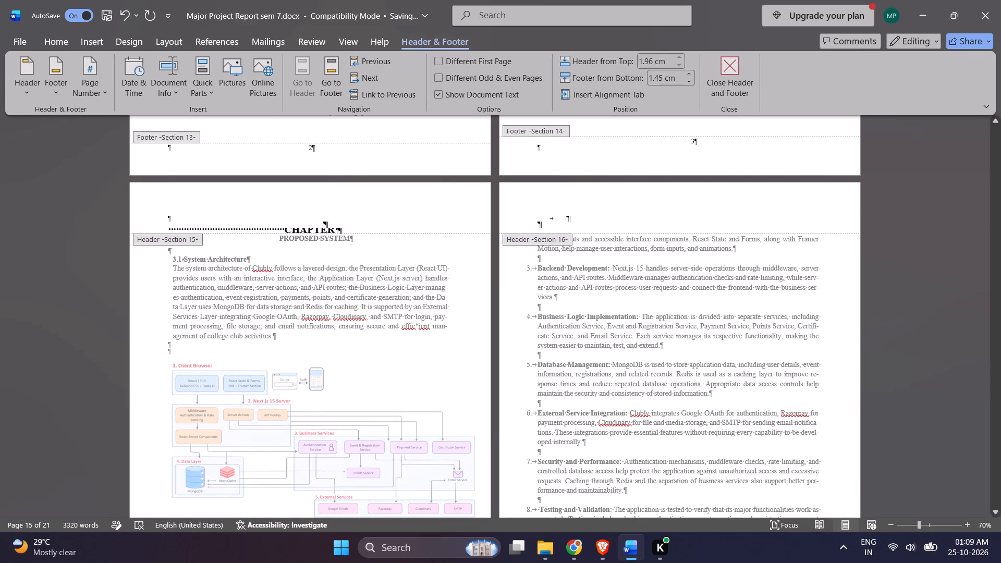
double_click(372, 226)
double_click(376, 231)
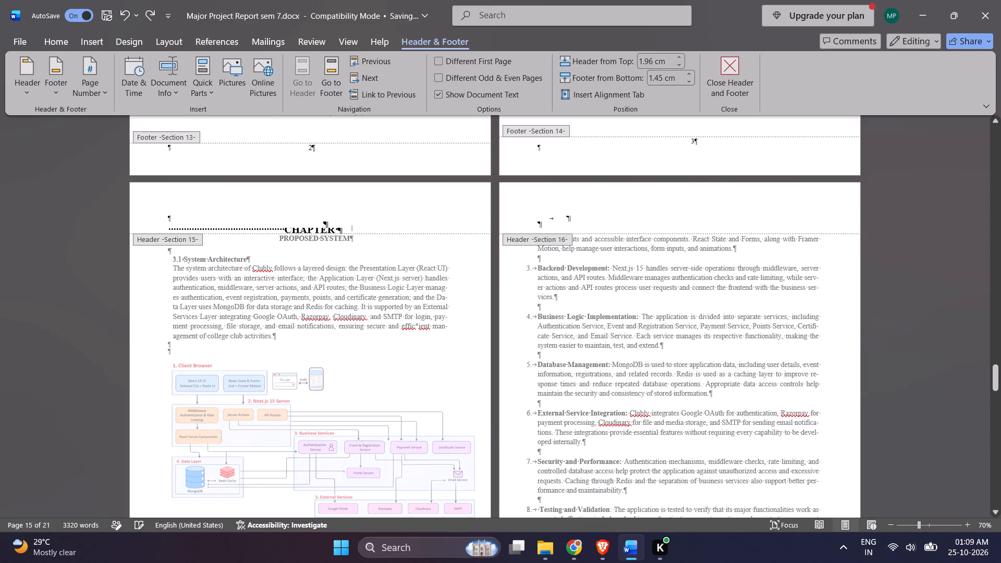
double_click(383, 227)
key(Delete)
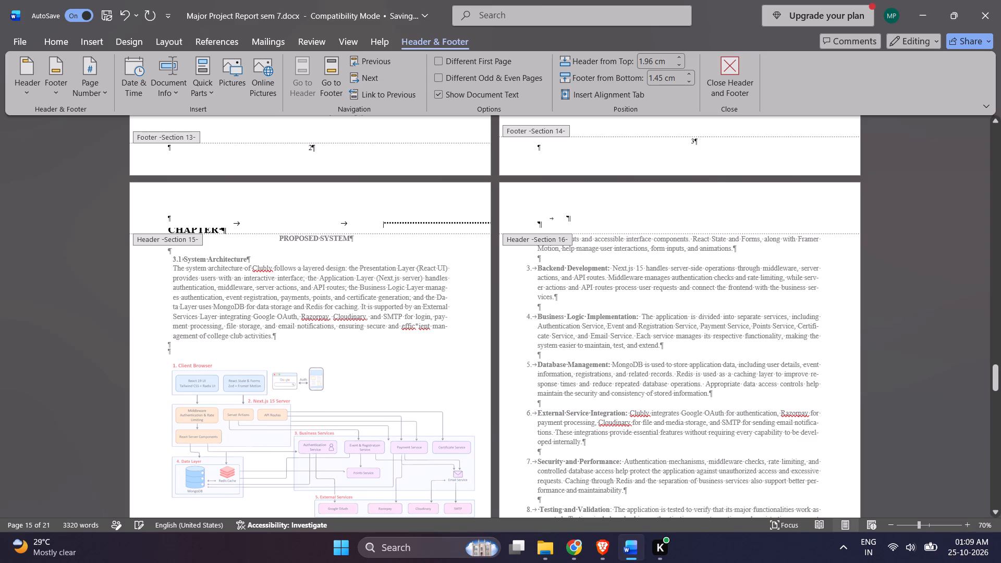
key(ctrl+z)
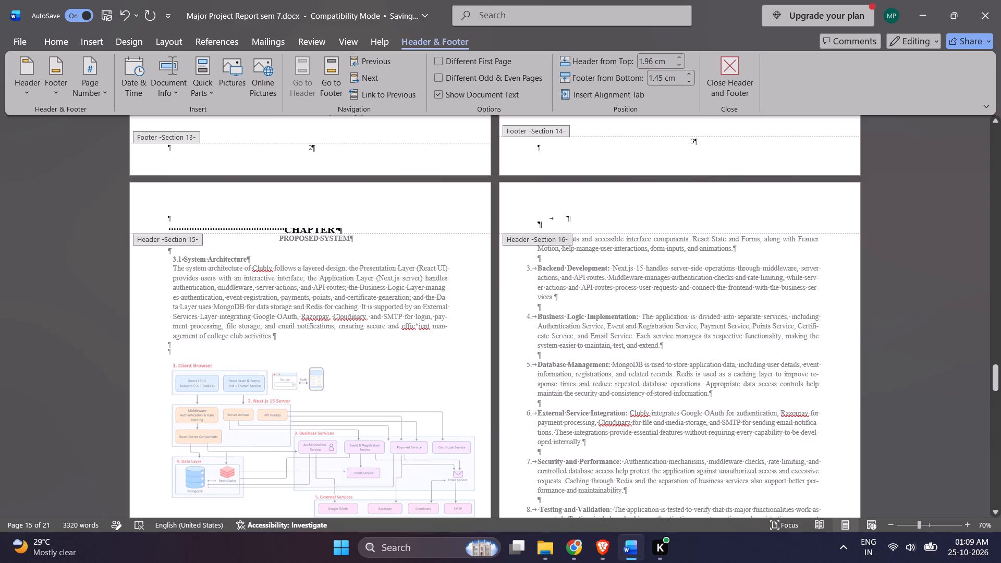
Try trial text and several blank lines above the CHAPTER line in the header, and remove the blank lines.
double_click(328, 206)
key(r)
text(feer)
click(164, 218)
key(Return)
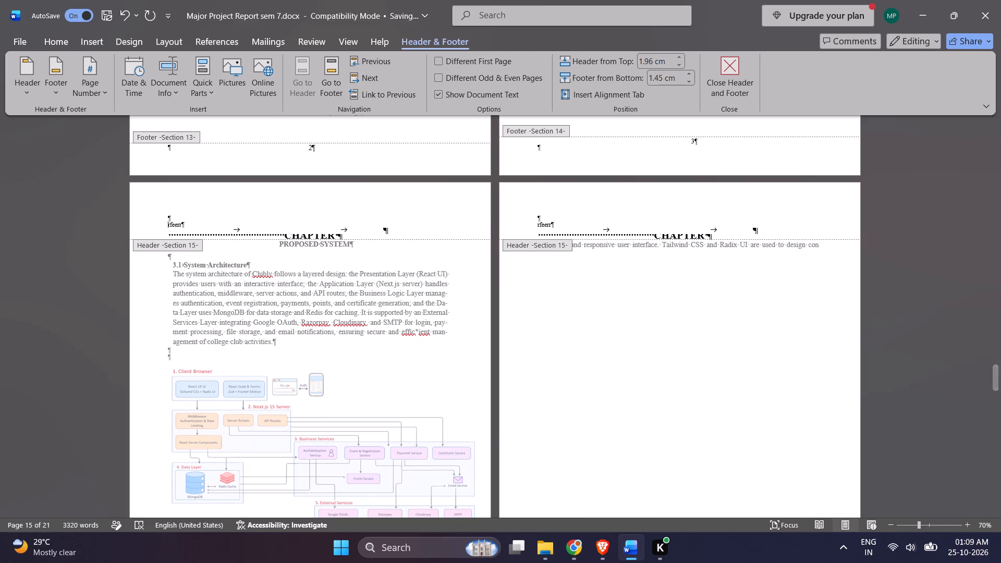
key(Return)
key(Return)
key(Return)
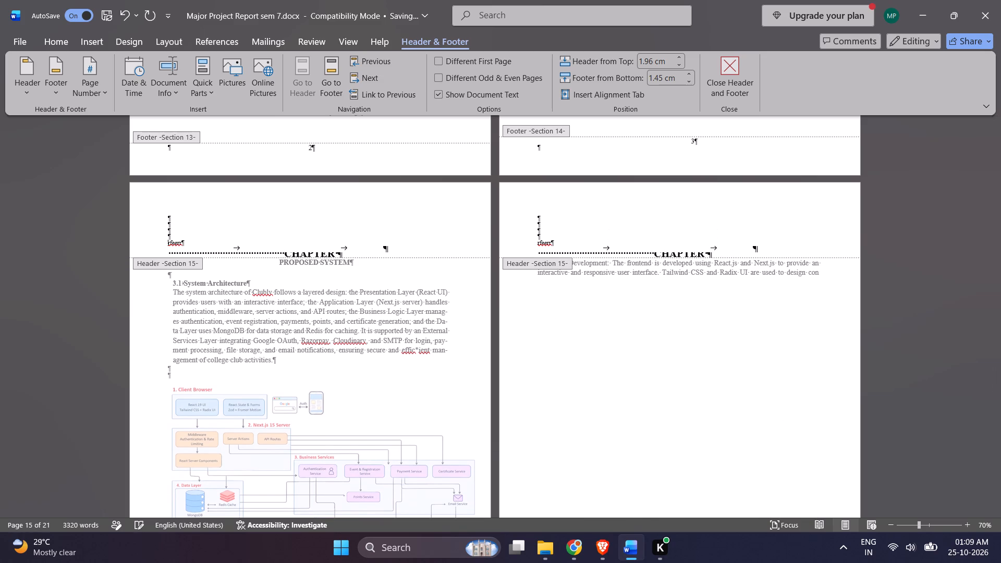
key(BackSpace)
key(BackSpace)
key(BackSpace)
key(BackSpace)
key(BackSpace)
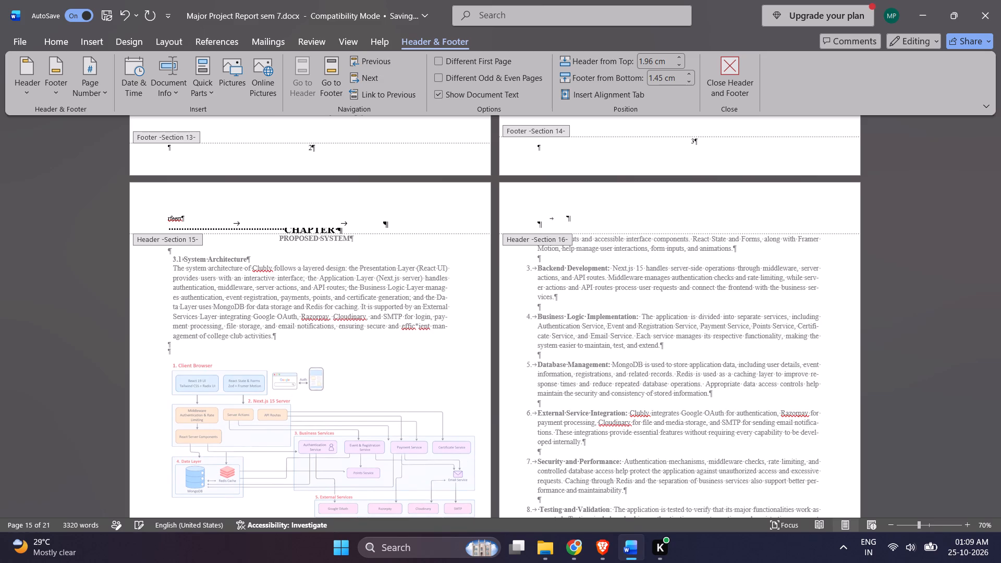
Delete the dotted line, the CHAPTER text and all leftover characters and extra paragraphs from the Chapter 3 first-page header.
drag(353, 228, 225, 225)
key(BackSpace)
key(BackSpace)
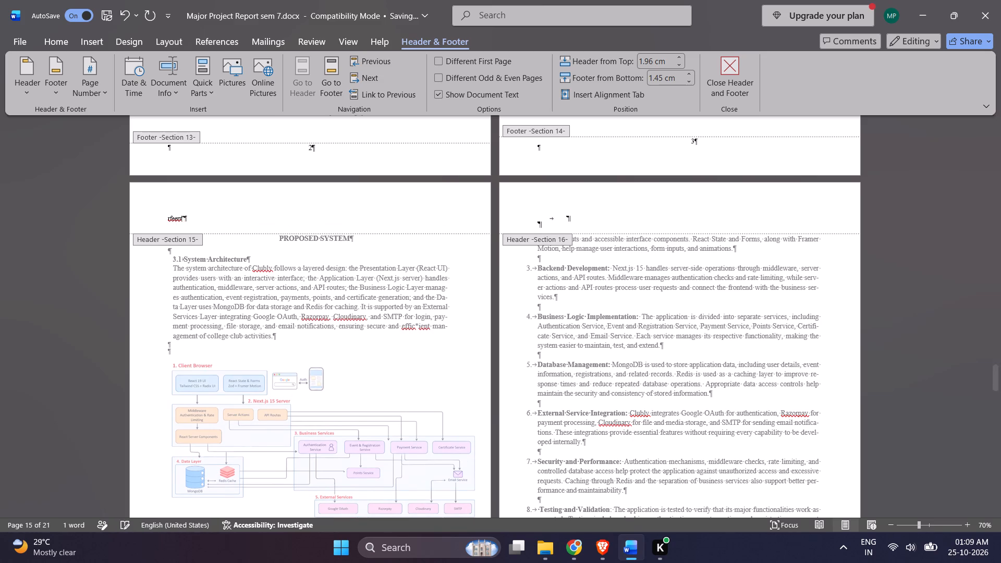
key(BackSpace)
key(BackSpace)
key(BackSpace)
key(BackSpace)
key(BackSpace)
key(BackSpace)
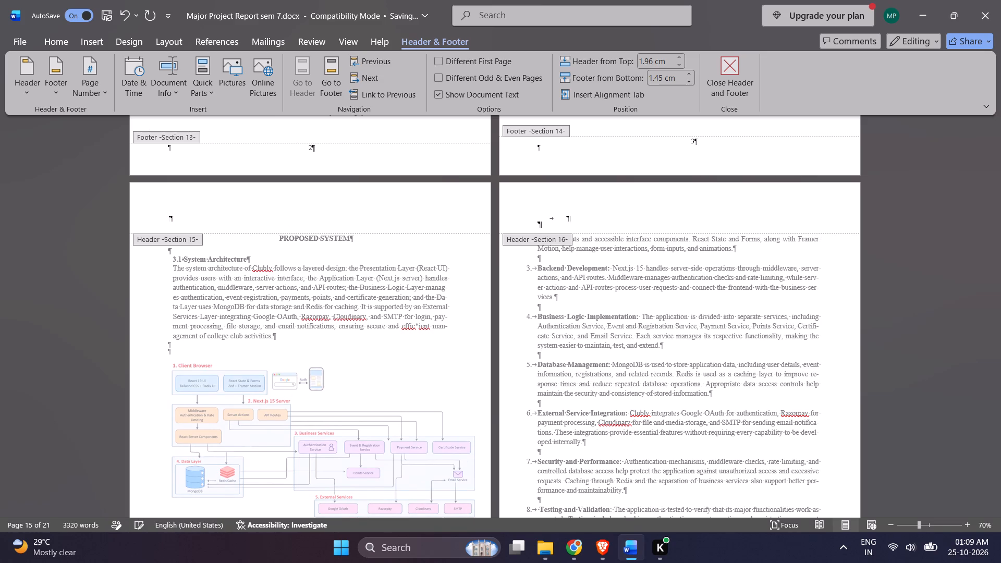
key(Right)
key(Right)
key(BackSpace)
key(BackSpace)
key(Right)
double_click(176, 217)
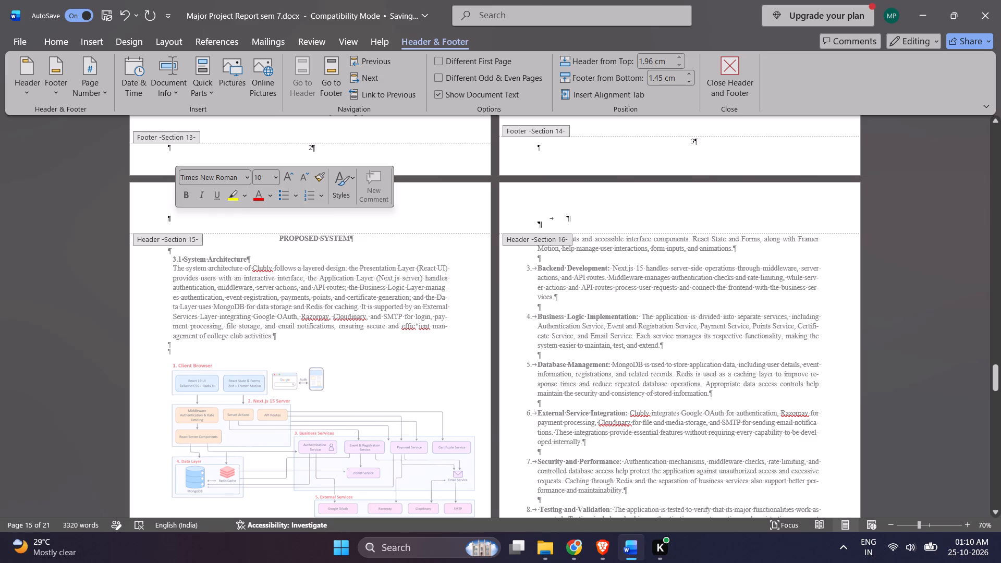
key(BackSpace)
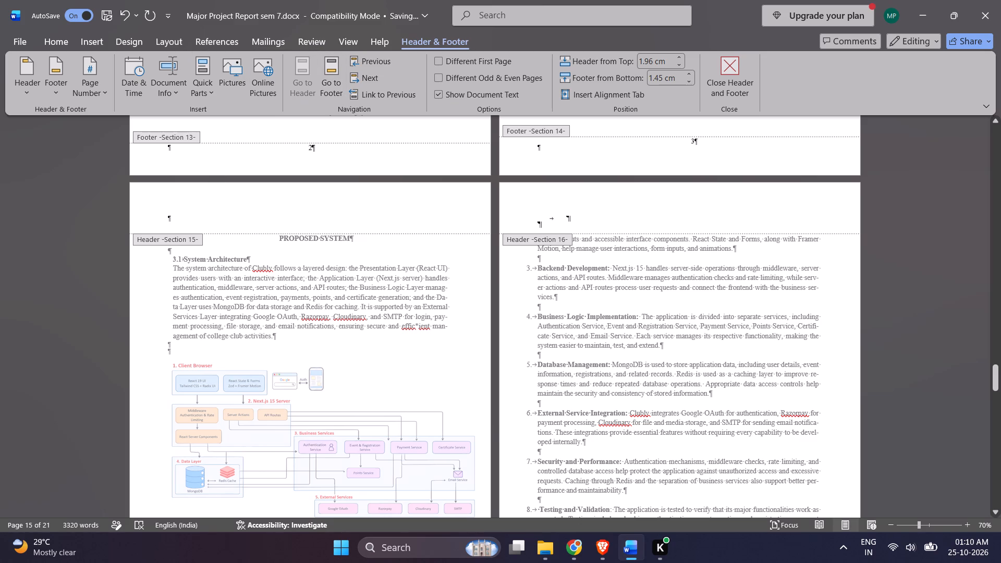
Hide the paragraph marks and other formatting symbols in the report.
click(63, 42)
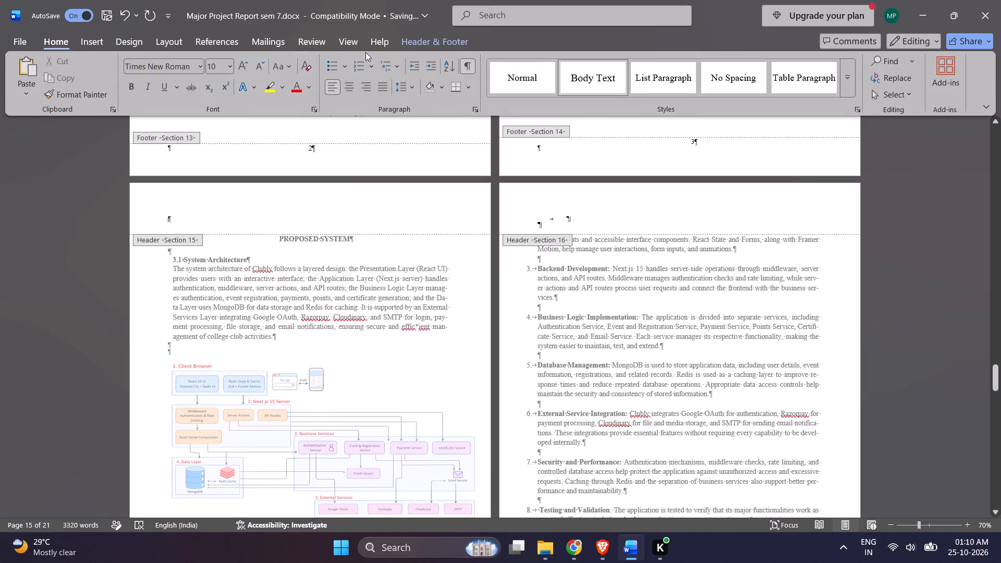
click(475, 65)
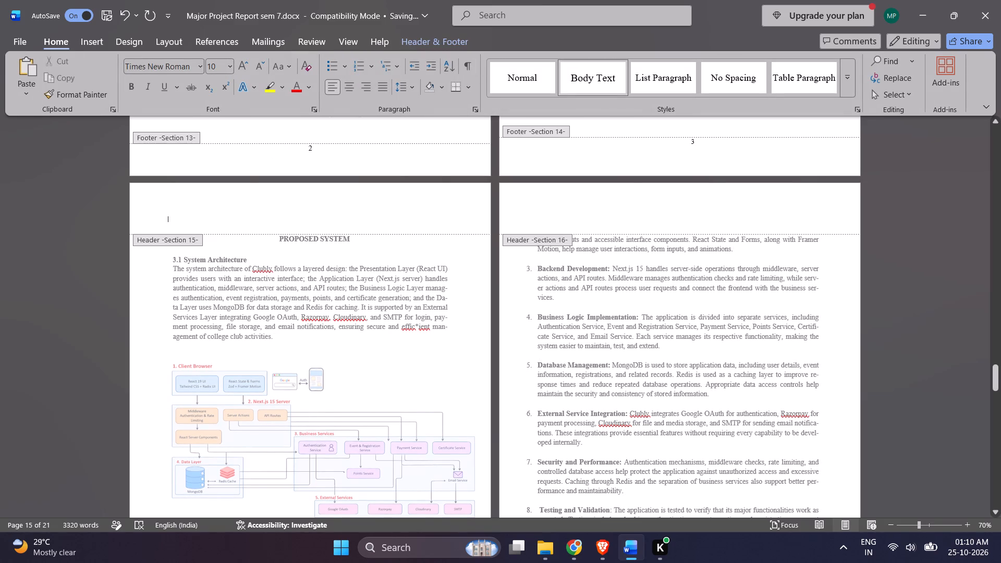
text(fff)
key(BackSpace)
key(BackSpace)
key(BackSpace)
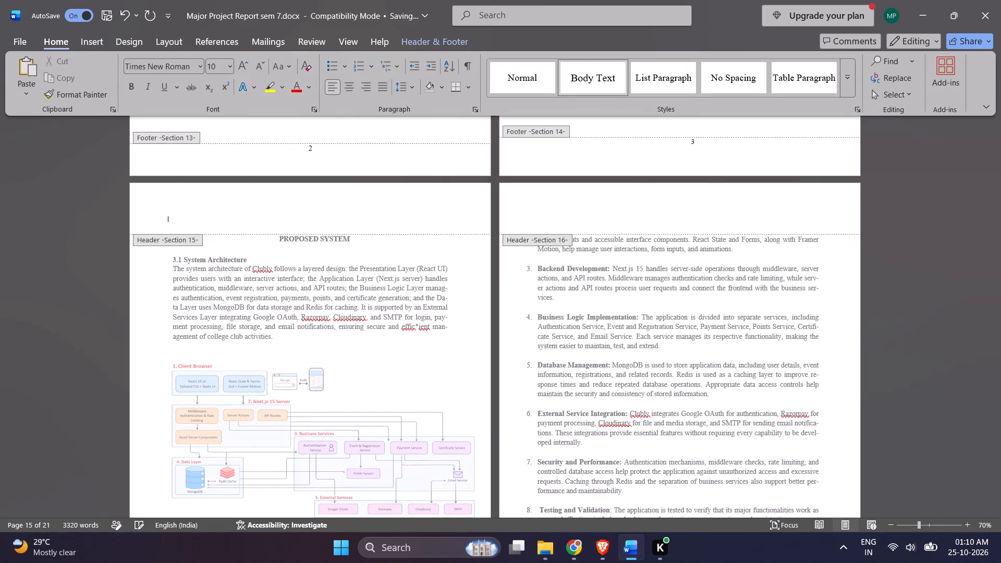
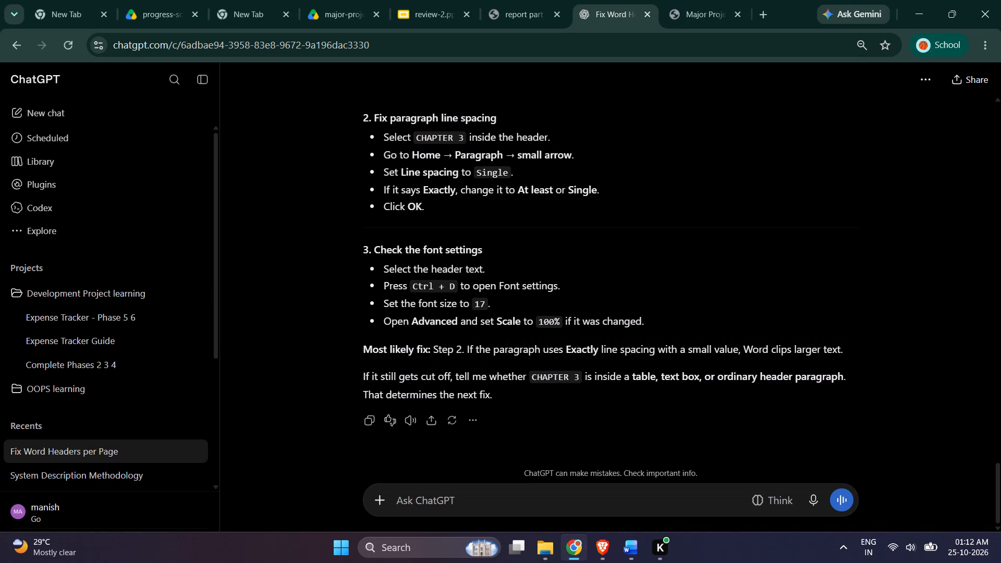
key(alt+Tab)
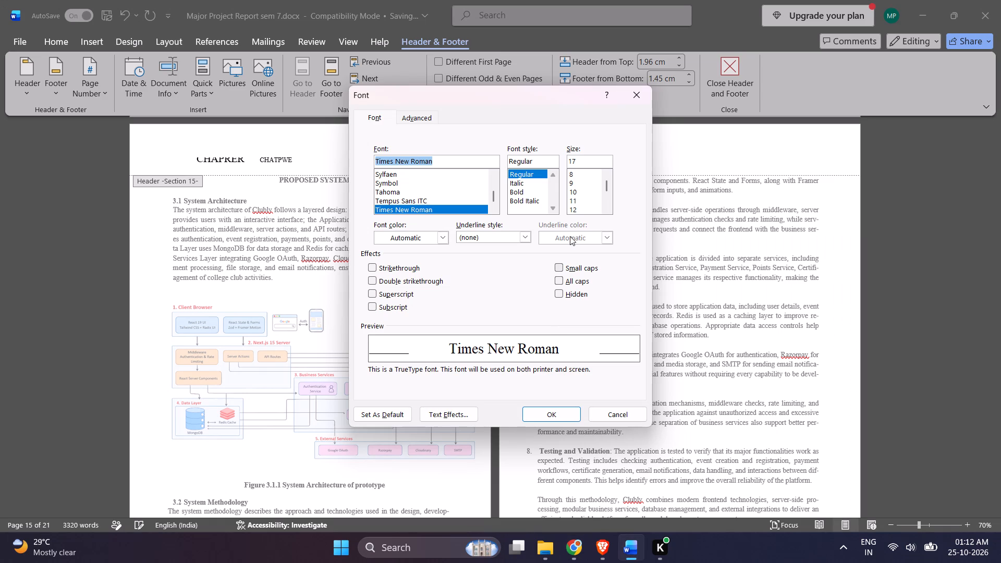
click(584, 159)
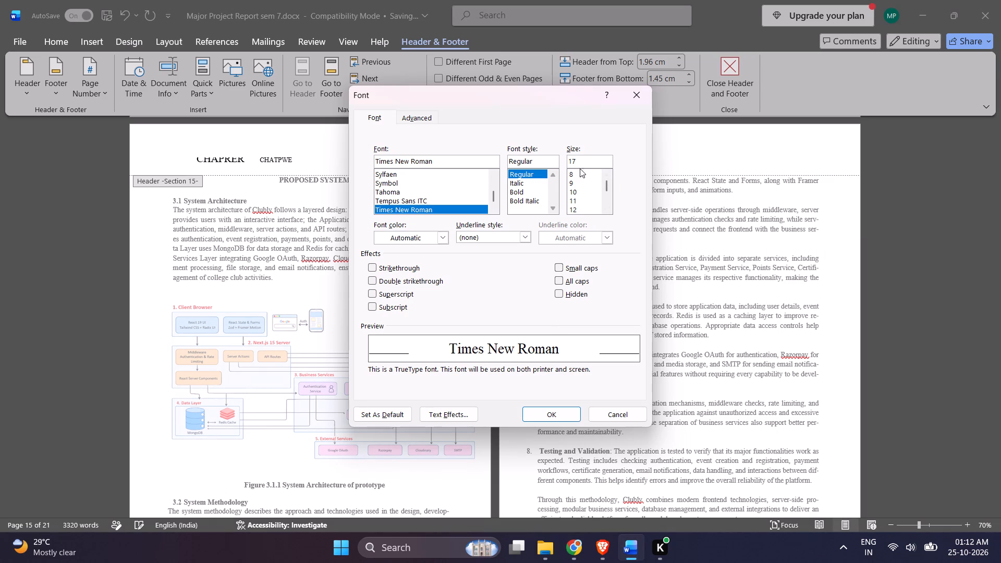
key(alt+Tab)
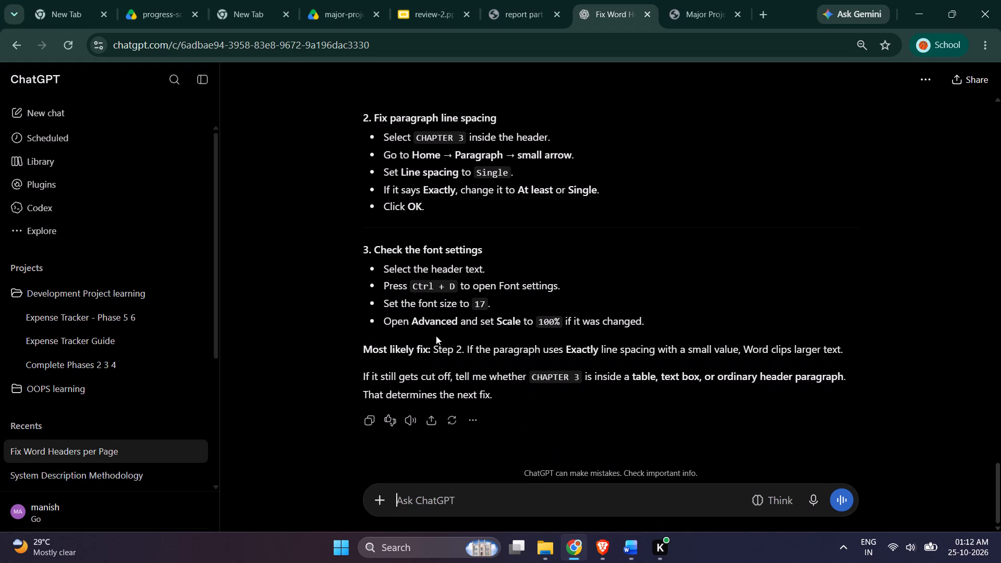
key(alt+Tab)
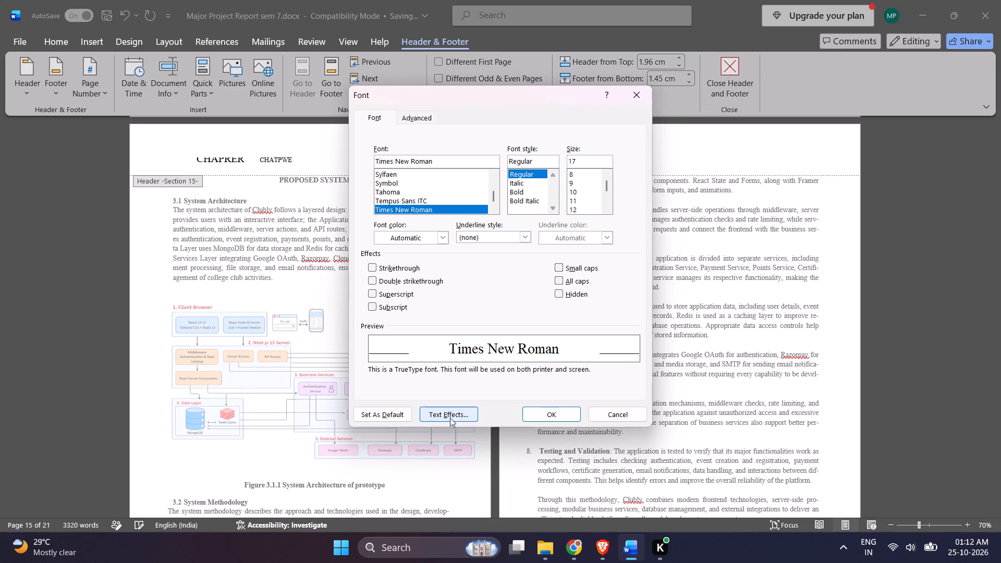
click(571, 239)
click(421, 116)
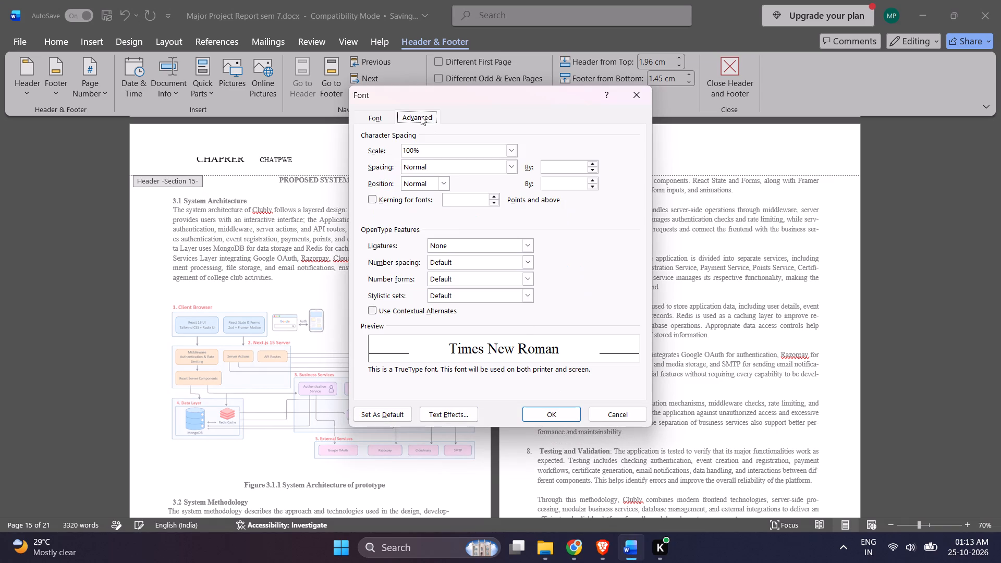
key(alt+Tab)
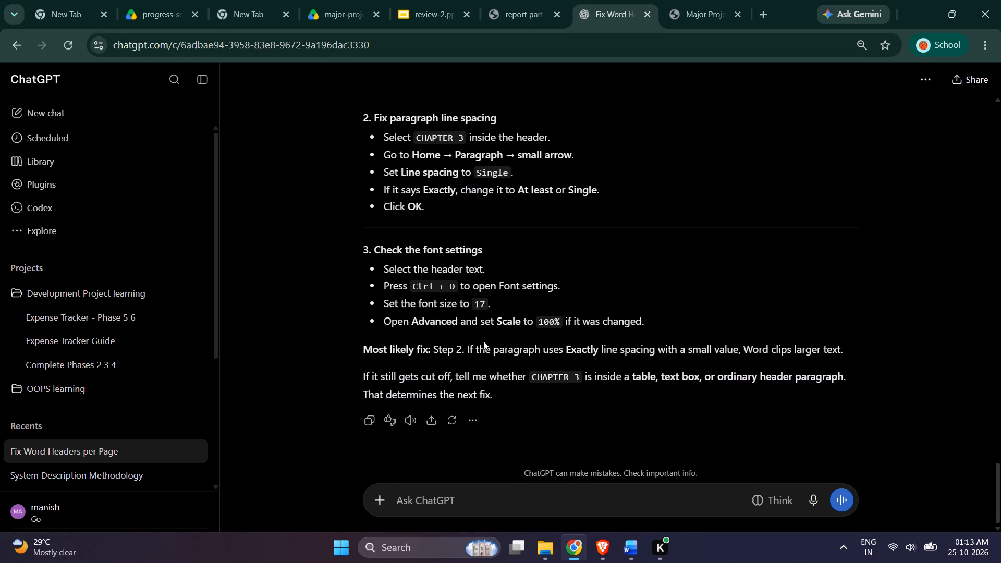
key(alt+Tab)
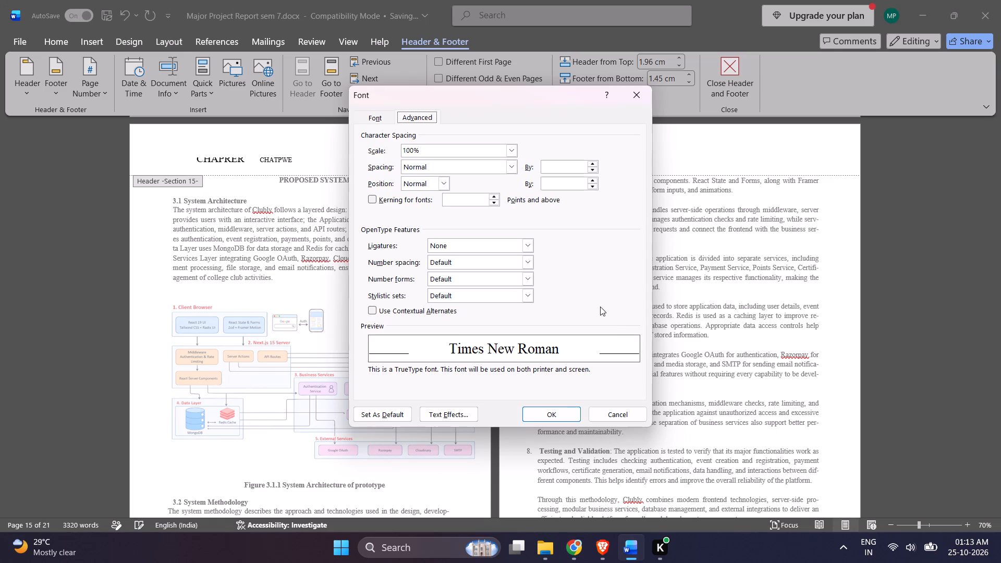
click(559, 416)
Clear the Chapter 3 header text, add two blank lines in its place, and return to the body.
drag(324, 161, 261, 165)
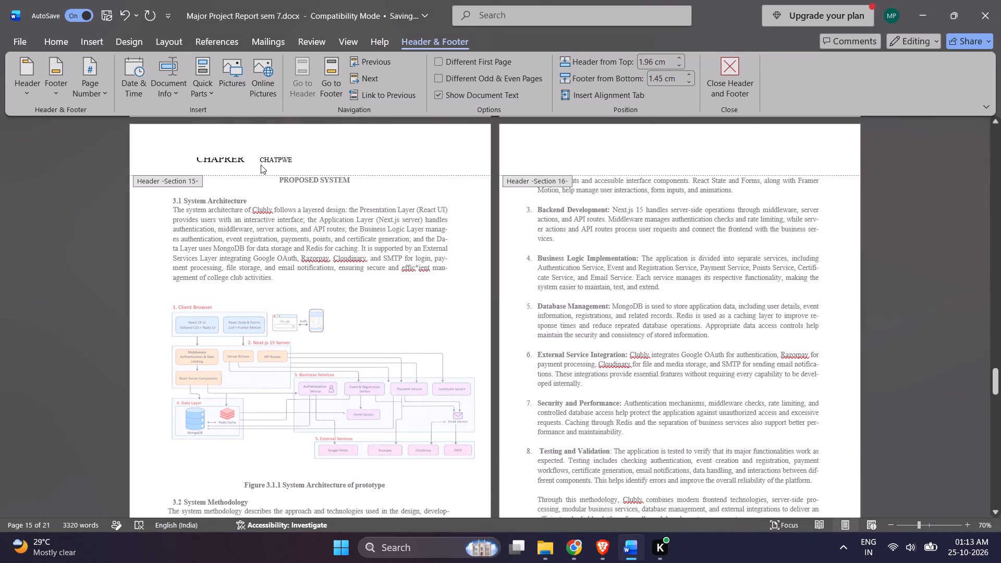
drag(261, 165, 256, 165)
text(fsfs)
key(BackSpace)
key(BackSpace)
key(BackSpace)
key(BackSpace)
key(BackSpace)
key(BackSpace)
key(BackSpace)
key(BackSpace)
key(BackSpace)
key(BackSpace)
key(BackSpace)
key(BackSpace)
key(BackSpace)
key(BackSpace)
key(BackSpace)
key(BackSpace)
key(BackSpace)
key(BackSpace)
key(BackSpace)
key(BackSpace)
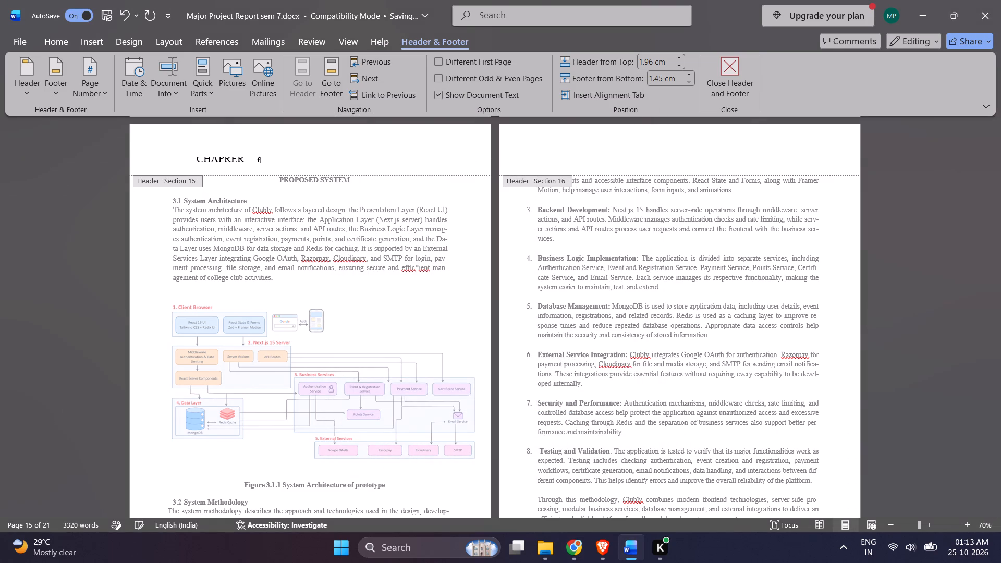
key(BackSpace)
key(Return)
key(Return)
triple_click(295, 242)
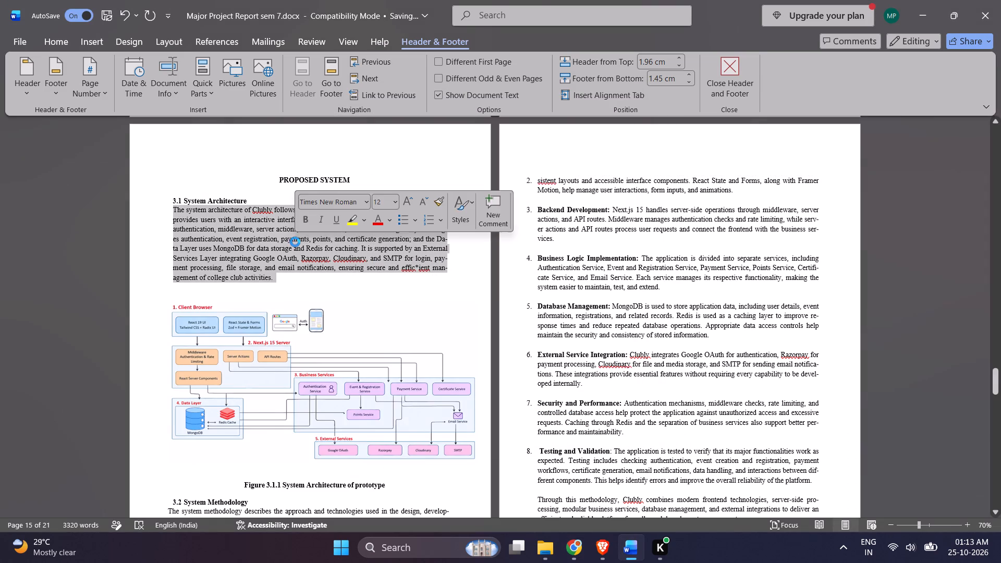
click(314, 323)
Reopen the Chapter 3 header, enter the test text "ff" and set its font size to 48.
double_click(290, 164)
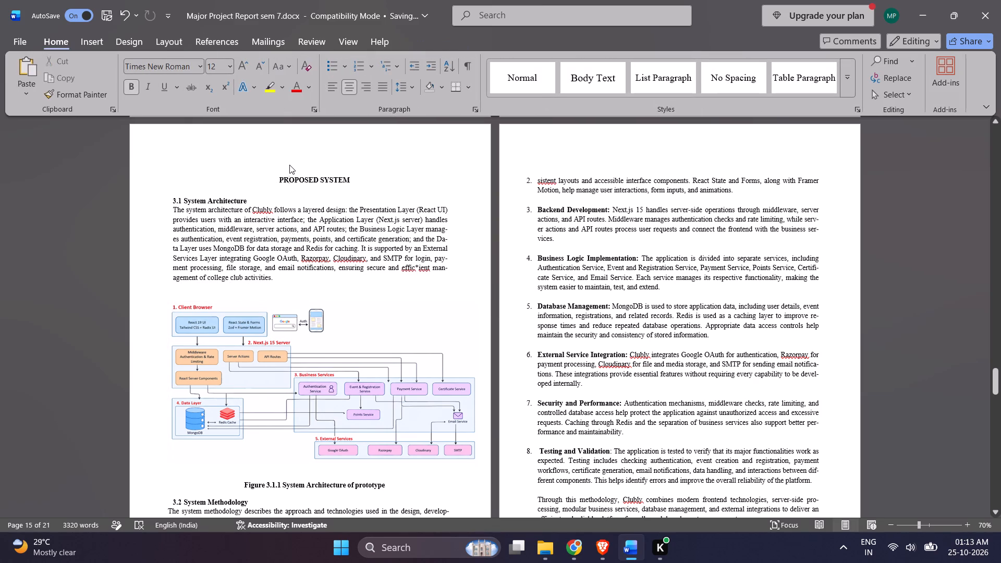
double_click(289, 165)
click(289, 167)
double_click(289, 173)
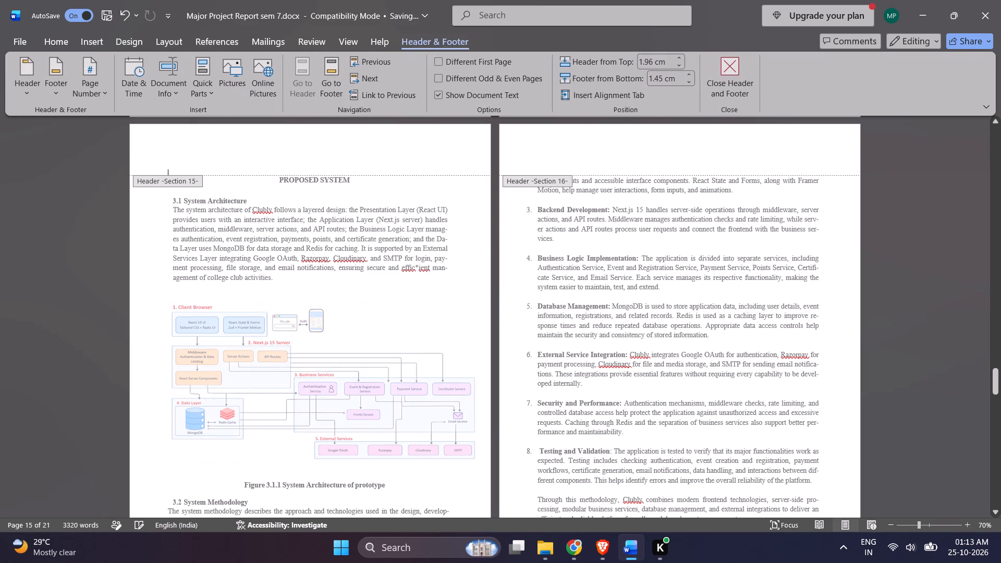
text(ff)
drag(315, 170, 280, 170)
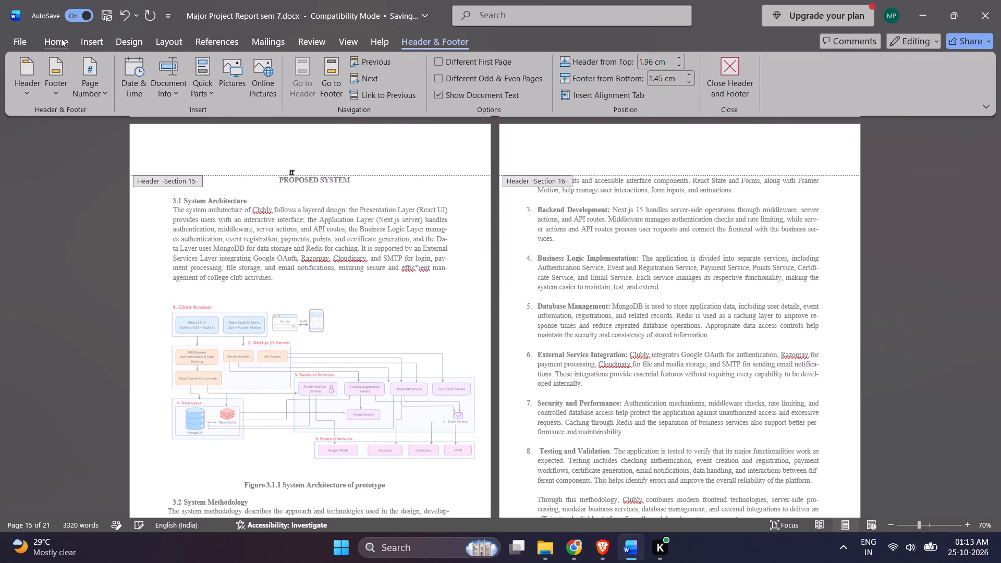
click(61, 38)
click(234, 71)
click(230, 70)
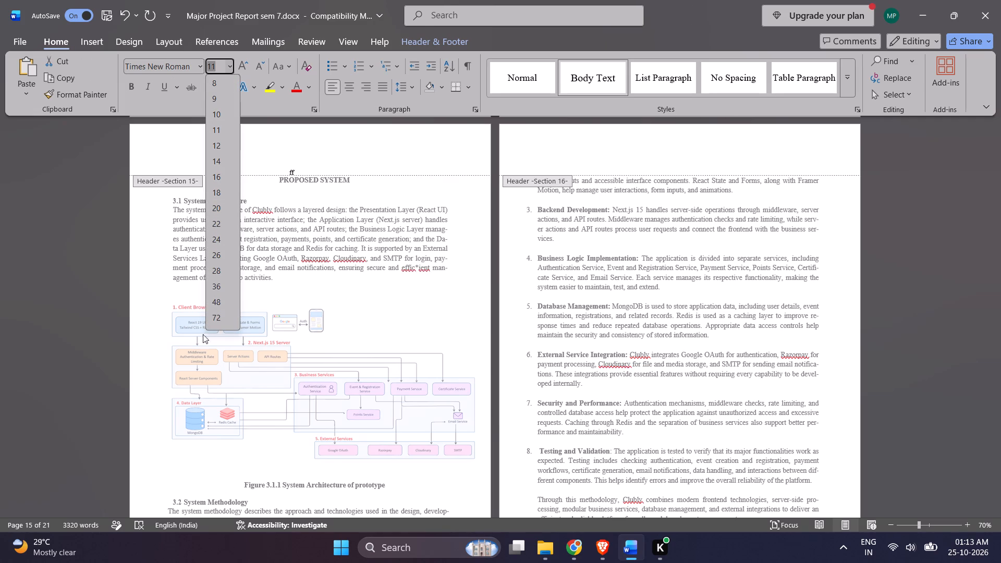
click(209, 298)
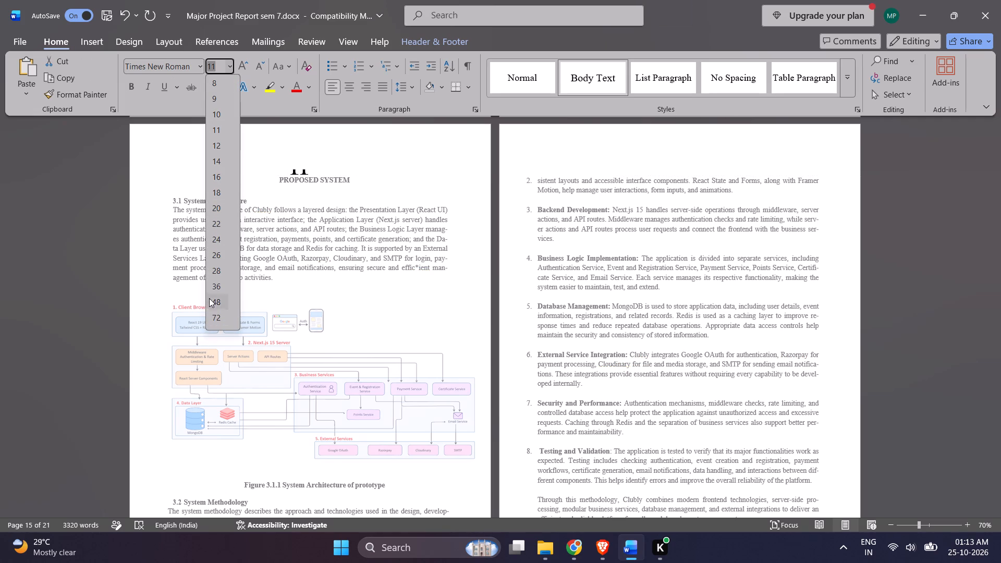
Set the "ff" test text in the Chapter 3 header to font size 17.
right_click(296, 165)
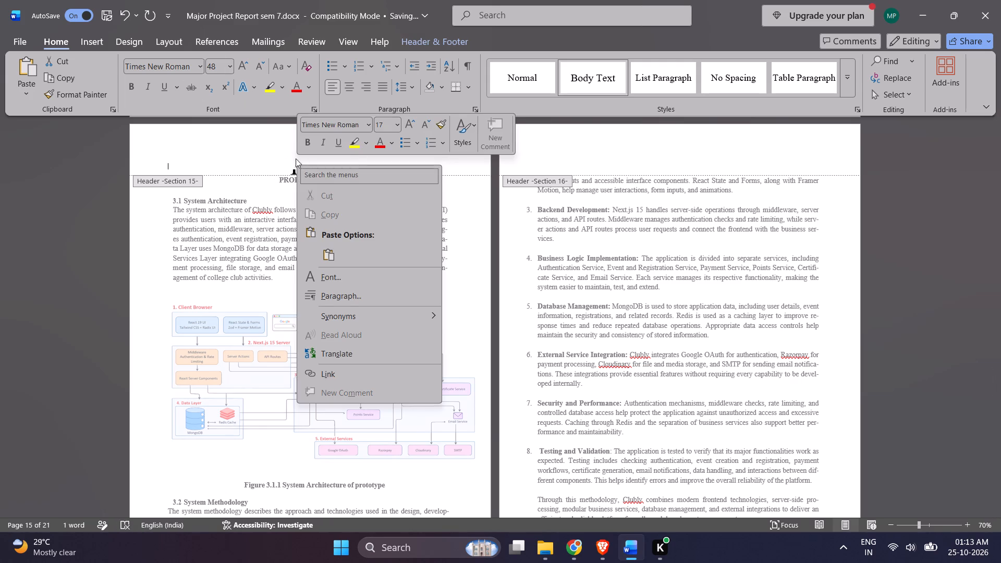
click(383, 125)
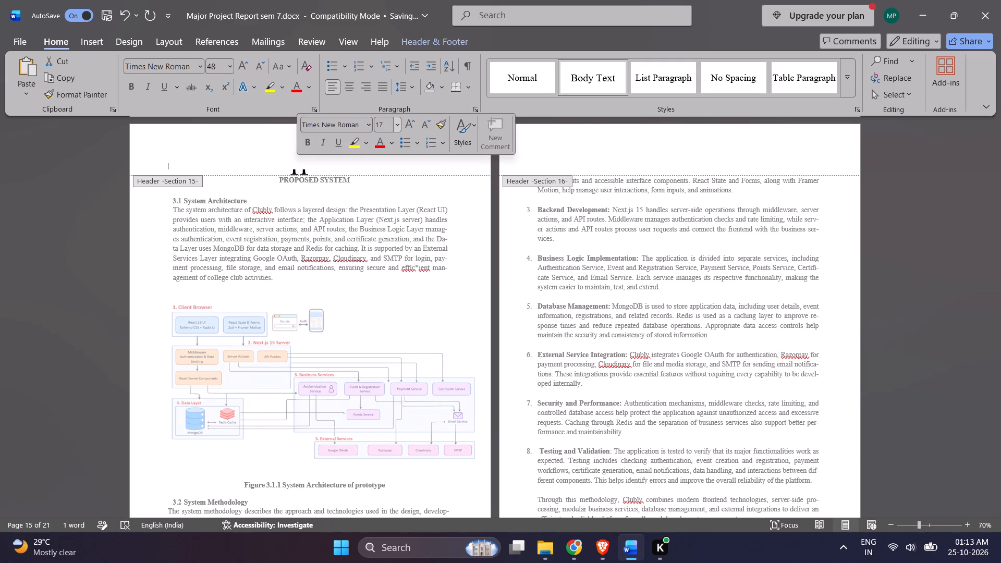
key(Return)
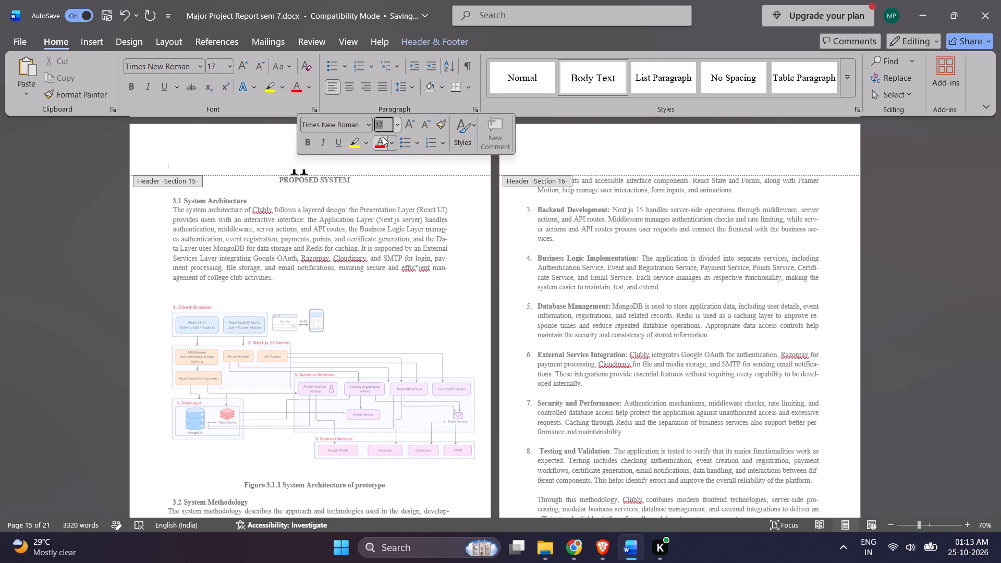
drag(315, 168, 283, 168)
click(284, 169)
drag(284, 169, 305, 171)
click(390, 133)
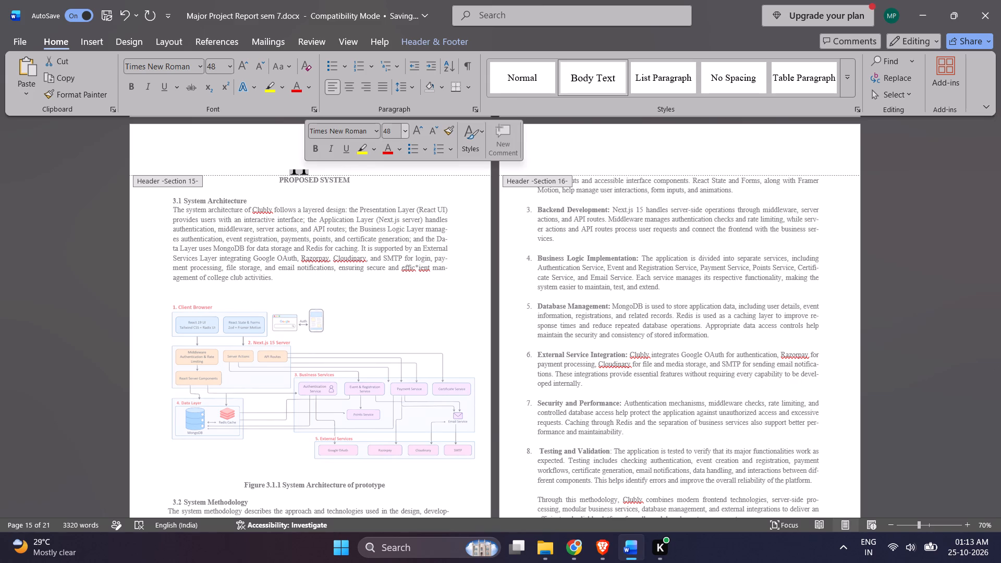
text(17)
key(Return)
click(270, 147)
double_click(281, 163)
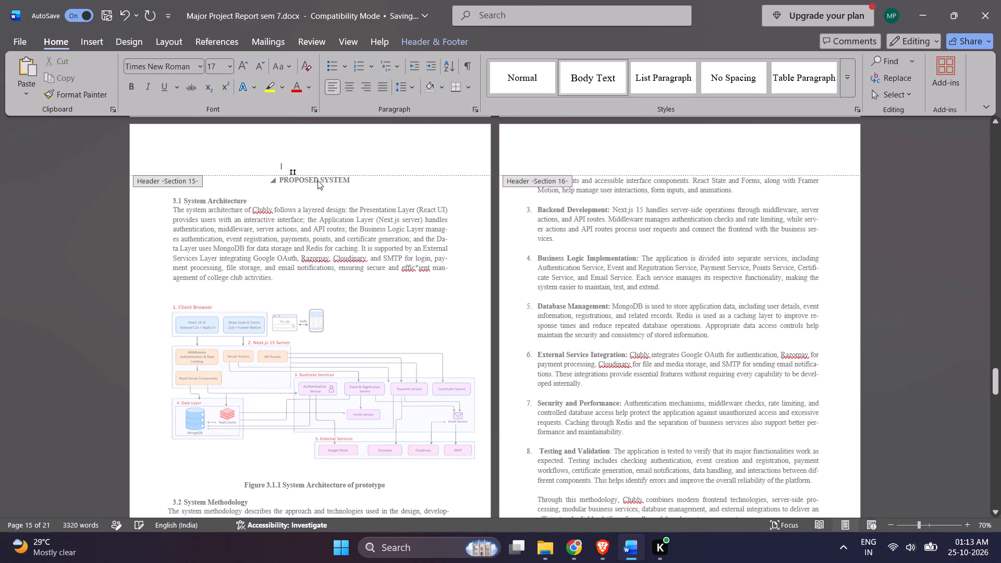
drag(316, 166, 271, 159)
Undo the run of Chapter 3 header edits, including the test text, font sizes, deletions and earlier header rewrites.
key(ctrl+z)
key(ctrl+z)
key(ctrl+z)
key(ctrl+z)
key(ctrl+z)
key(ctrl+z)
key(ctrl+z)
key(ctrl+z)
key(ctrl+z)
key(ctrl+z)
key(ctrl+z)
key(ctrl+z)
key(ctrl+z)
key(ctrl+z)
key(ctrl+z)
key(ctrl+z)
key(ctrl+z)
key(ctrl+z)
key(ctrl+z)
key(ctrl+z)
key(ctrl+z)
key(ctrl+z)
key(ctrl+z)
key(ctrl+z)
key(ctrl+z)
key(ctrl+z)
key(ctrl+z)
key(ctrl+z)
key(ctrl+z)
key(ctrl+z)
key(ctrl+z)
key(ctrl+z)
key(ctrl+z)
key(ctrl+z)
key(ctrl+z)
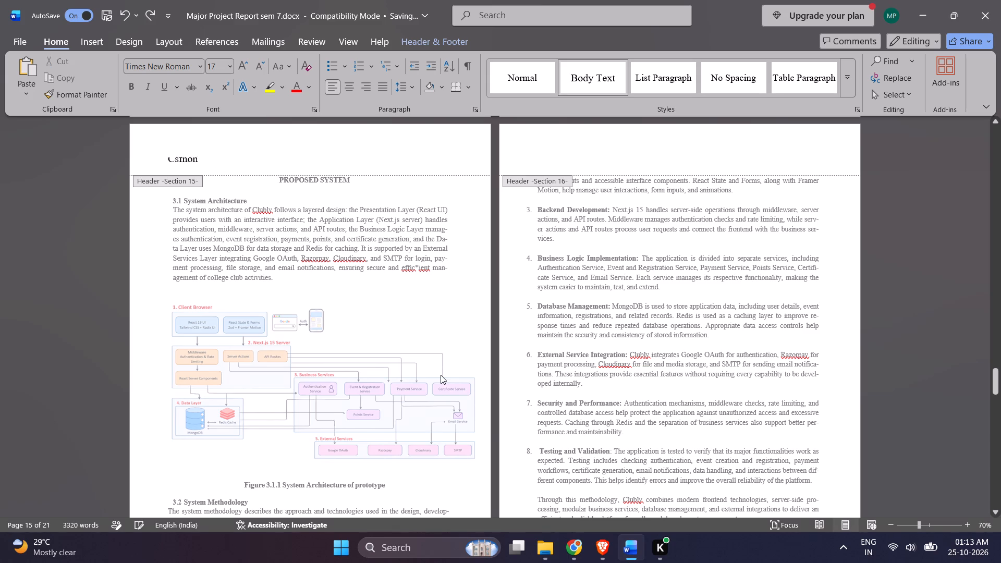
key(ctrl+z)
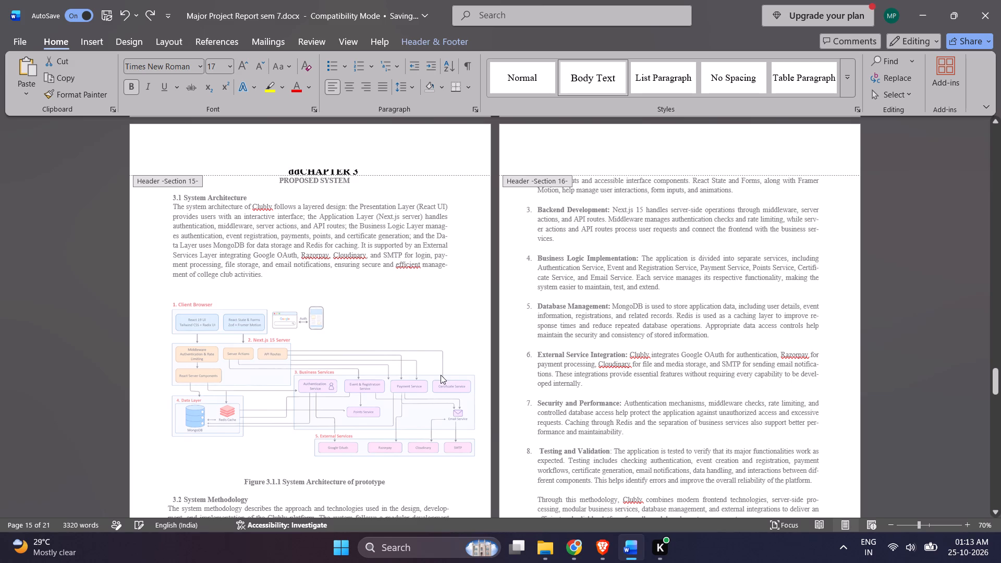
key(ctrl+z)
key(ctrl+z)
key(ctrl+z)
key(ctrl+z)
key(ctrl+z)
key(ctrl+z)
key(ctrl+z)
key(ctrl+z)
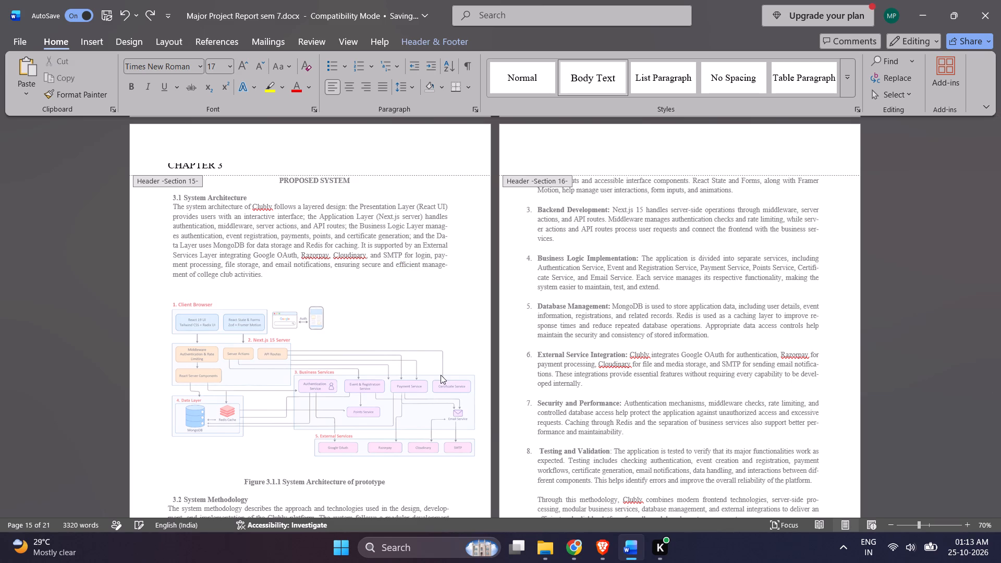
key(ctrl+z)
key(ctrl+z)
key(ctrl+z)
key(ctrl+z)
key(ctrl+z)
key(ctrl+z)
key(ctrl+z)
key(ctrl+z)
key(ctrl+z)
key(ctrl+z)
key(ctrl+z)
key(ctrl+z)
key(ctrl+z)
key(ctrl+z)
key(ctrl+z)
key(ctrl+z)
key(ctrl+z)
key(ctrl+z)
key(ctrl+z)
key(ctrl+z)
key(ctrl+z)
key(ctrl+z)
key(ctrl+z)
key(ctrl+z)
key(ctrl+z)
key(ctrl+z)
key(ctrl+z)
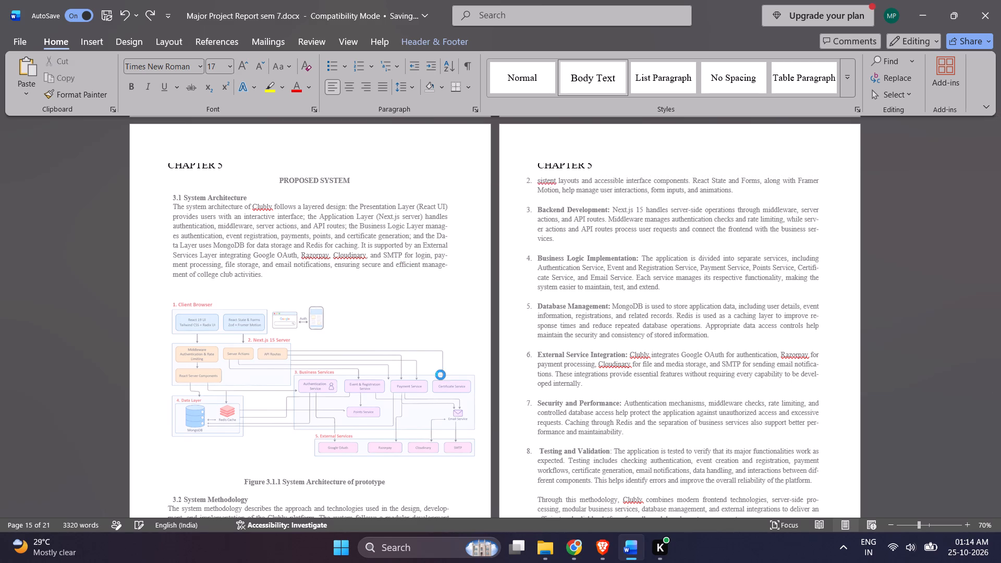
Undo the remaining Chapter 3 header edits and the bolding, spacing and alignment changes to the Section 3.2 methodology points.
key(ctrl+z)
key(ctrl+z)
key(ctrl+z)
key(ctrl+z)
key(ctrl+z)
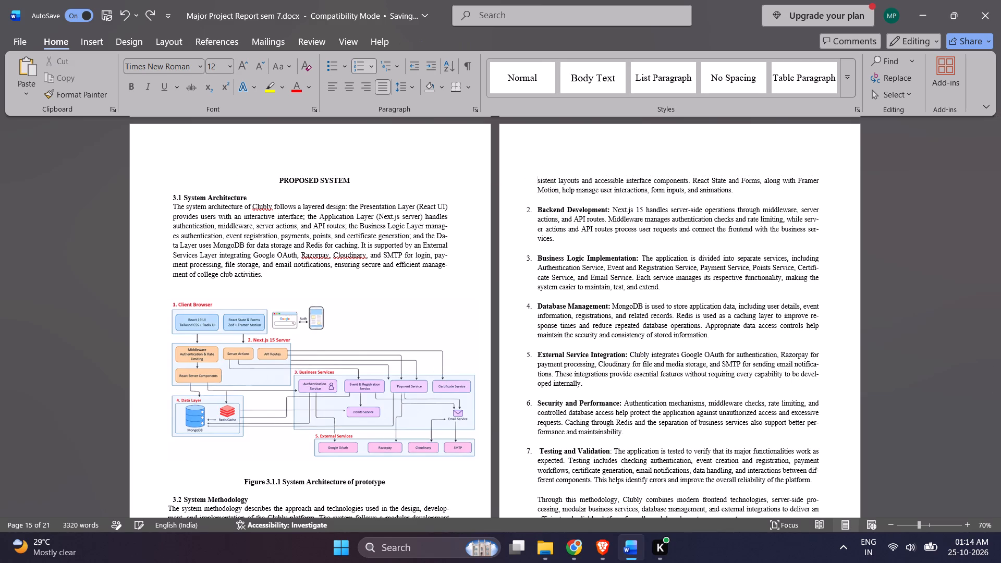
key(ctrl+z)
key(ctrl+z)
key(ctrl+z)
key(ctrl+z)
key(ctrl+z)
key(ctrl+z)
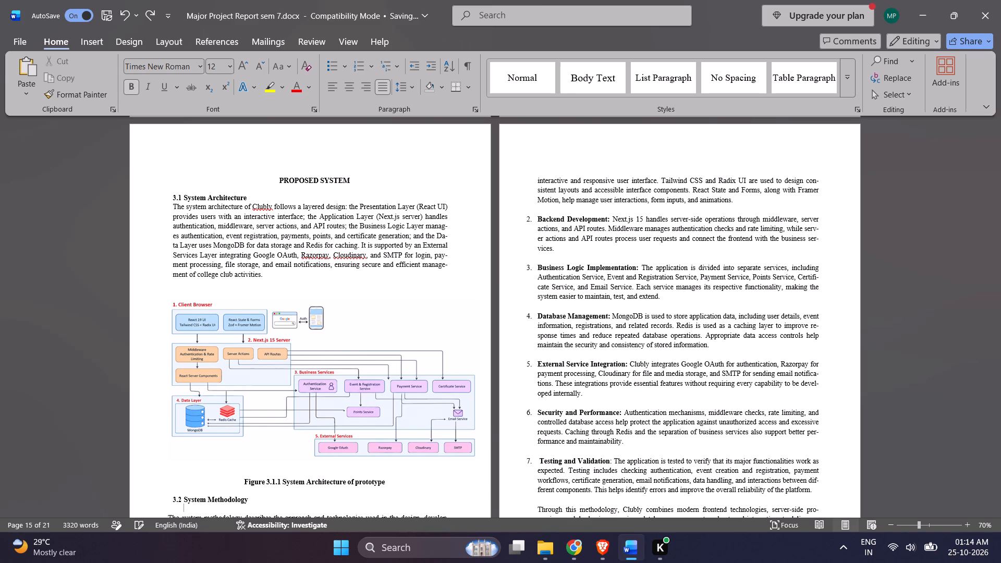
key(ctrl+z)
key(ctrl+z)
key(ctrl+z)
key(ctrl+z)
key(ctrl+z)
key(ctrl+z)
key(ctrl+z)
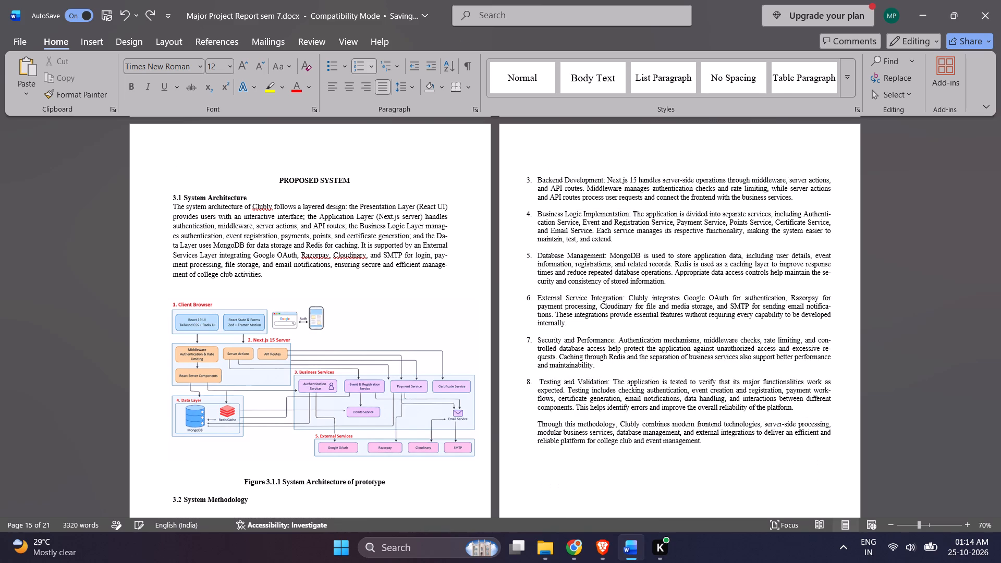
Undo the numbered-list formatting, indentation and blank lines added to the Section 3.2 methodology points.
key(ctrl+z)
key(ctrl+z)
key(ctrl+z)
key(ctrl+z)
key(ctrl+z)
key(ctrl+z)
key(ctrl+z)
key(ctrl+z)
key(ctrl+z)
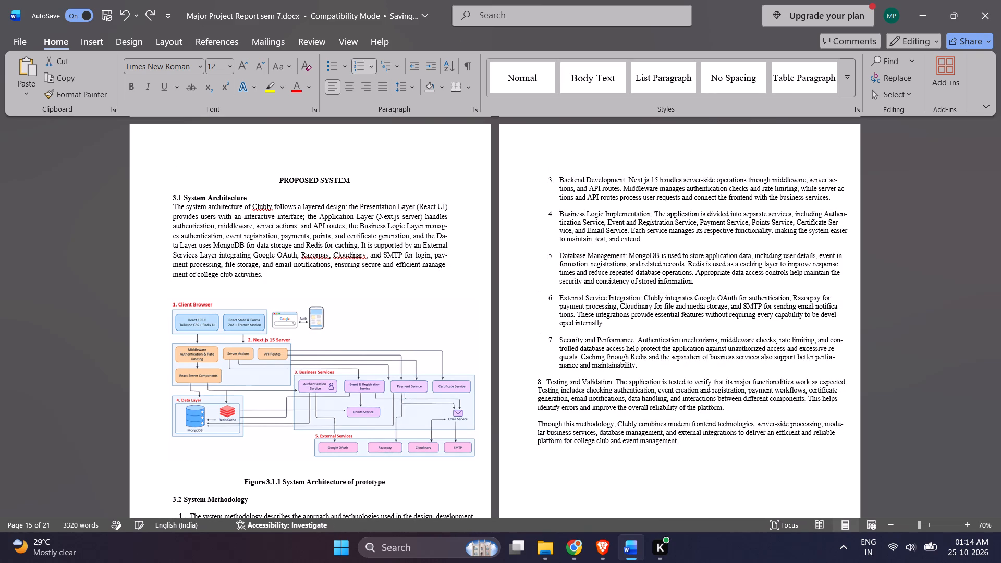
key(ctrl+z)
key(ctrl+z)
key(ctrl+z)
key(ctrl+z)
key(ctrl+z)
key(ctrl+z)
key(ctrl+z)
key(ctrl+z)
key(ctrl+z)
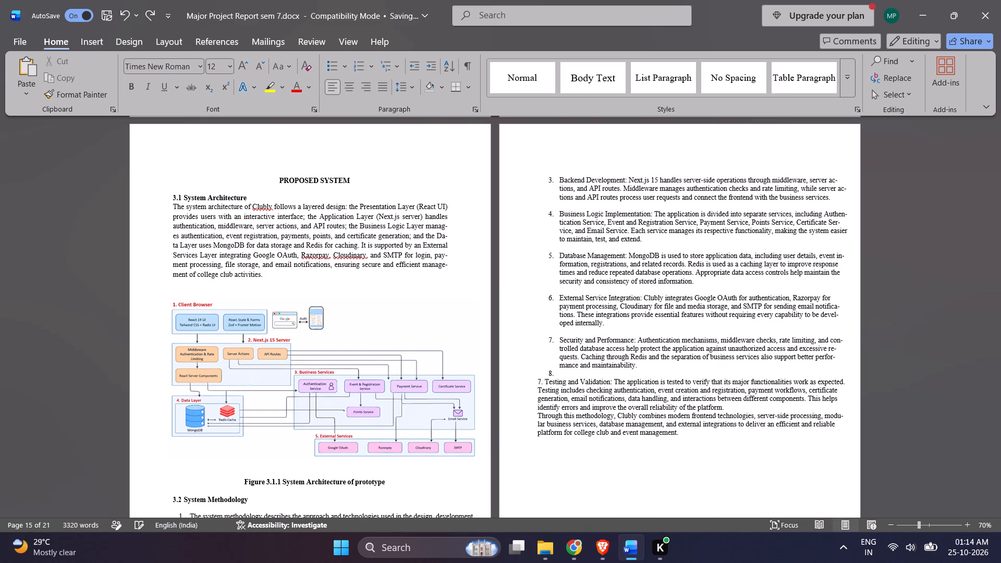
key(ctrl+z)
key(ctrl+z)
key(ctrl+z)
key(ctrl+z)
key(ctrl+z)
key(ctrl+z)
key(ctrl+z)
key(ctrl+z)
key(ctrl+z)
key(ctrl+z)
key(ctrl+z)
key(ctrl+z)
key(ctrl+z)
key(ctrl+z)
key(ctrl+z)
key(ctrl+z)
key(ctrl+z)
key(ctrl+z)
key(ctrl+z)
key(ctrl+z)
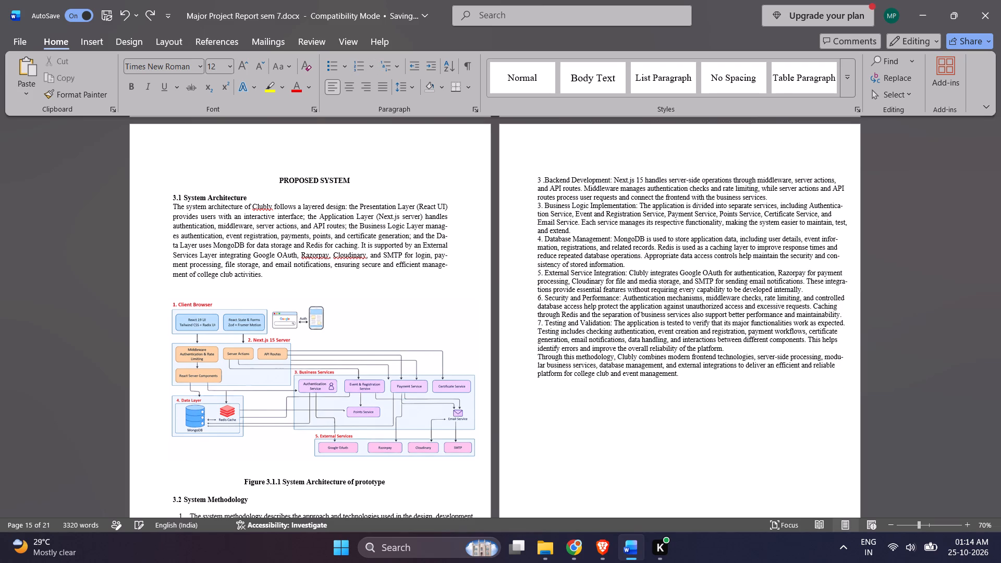
Keep undoing the Section 3.2 edits back to the originally pasted methodology text and the centered CHAPTER 3 header.
key(ctrl+z)
key(ctrl+z)
key(ctrl+z)
key(ctrl+z)
key(ctrl+z)
key(ctrl+z)
key(ctrl+z)
key(ctrl+z)
key(ctrl+z)
key(ctrl+z)
key(ctrl+z)
key(ctrl+z)
key(ctrl+z)
key(ctrl+z)
key(ctrl+z)
key(ctrl+z)
key(ctrl+z)
key(ctrl+z)
key(ctrl+z)
key(ctrl+z)
key(ctrl+z)
key(ctrl+z)
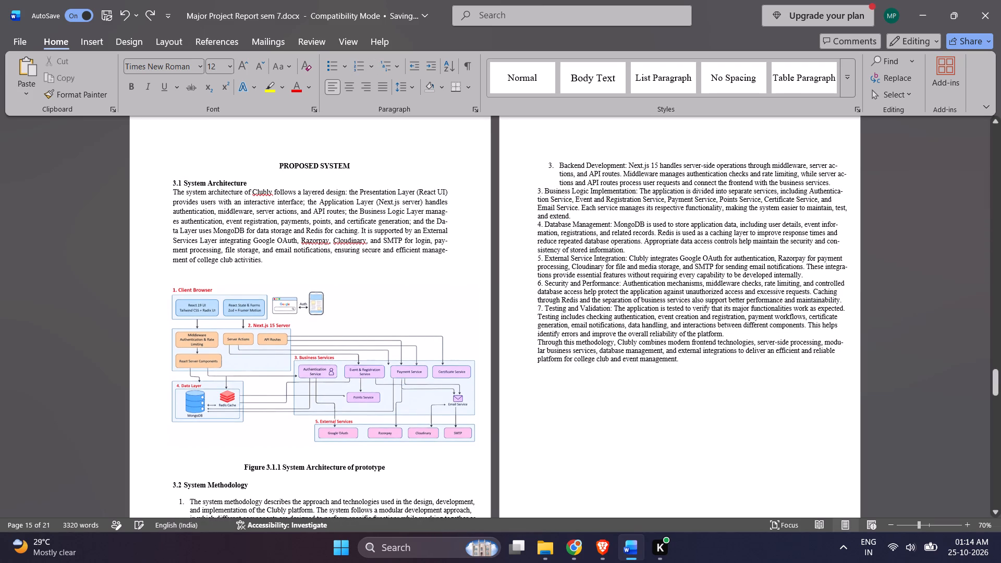
key(ctrl+z)
key(ctrl+z)
key(ctrl+z)
key(ctrl+z)
key(ctrl+z)
key(ctrl+z)
key(ctrl+z)
key(ctrl+z)
key(ctrl+z)
key(ctrl+z)
key(ctrl+z)
key(ctrl+z)
key(ctrl+z)
key(ctrl+z)
key(ctrl+z)
key(ctrl+z)
key(ctrl+z)
key(ctrl+z)
key(ctrl+z)
key(ctrl+z)
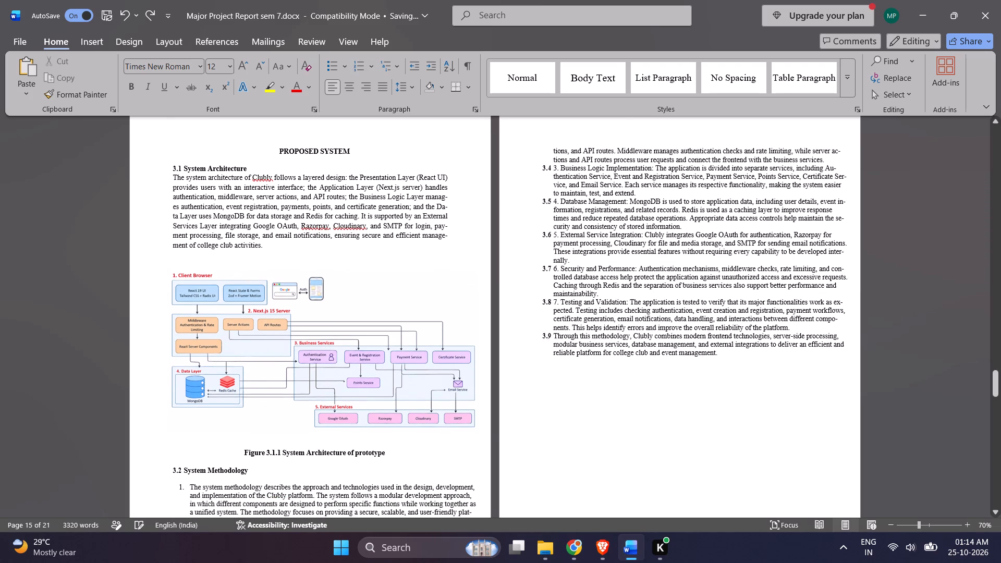
ctrl+scroll(490, 417, up, 4)
ctrl+scroll(470, 413, down, 6)
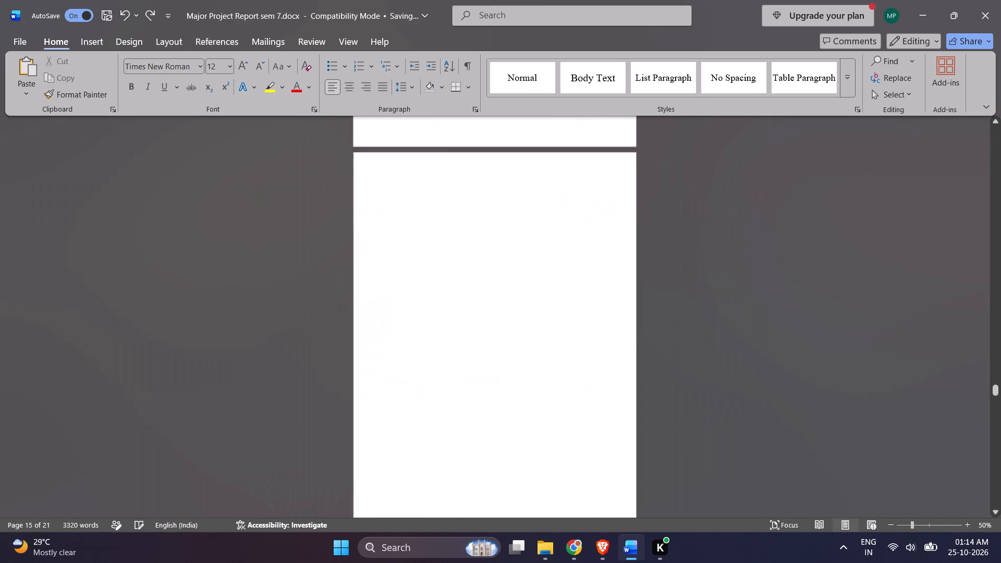
scroll(482, 417, down, 6)
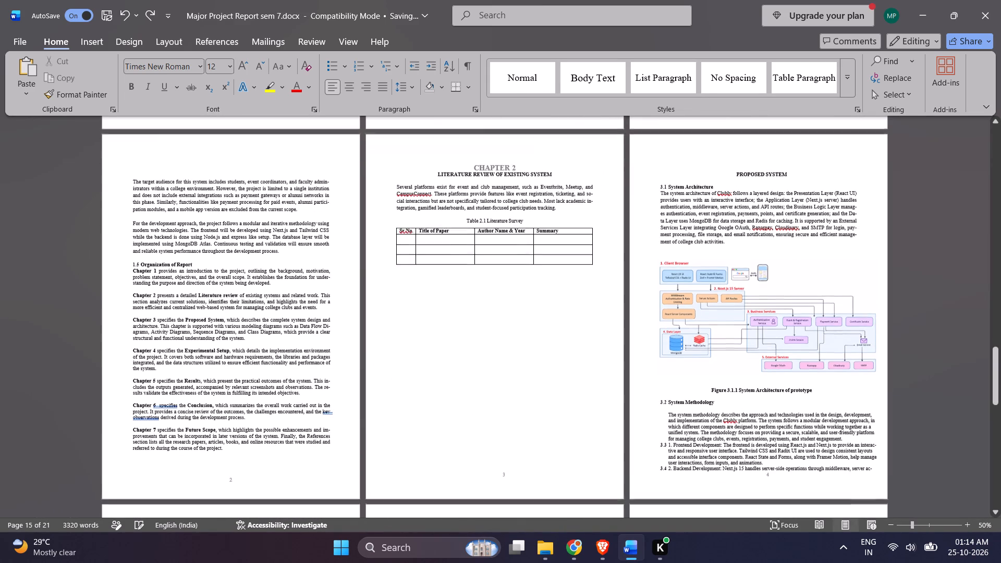
key(ctrl+z)
key(ctrl+z)
key(ctrl+z)
key(ctrl+z)
key(ctrl+z)
key(ctrl+z)
key(ctrl+z)
key(ctrl+z)
key(ctrl+z)
key(ctrl+z)
key(ctrl+z)
key(ctrl+z)
key(ctrl+z)
key(ctrl+z)
key(ctrl+z)
key(ctrl+z)
key(ctrl+z)
key(ctrl+z)
key(ctrl+z)
key(ctrl+z)
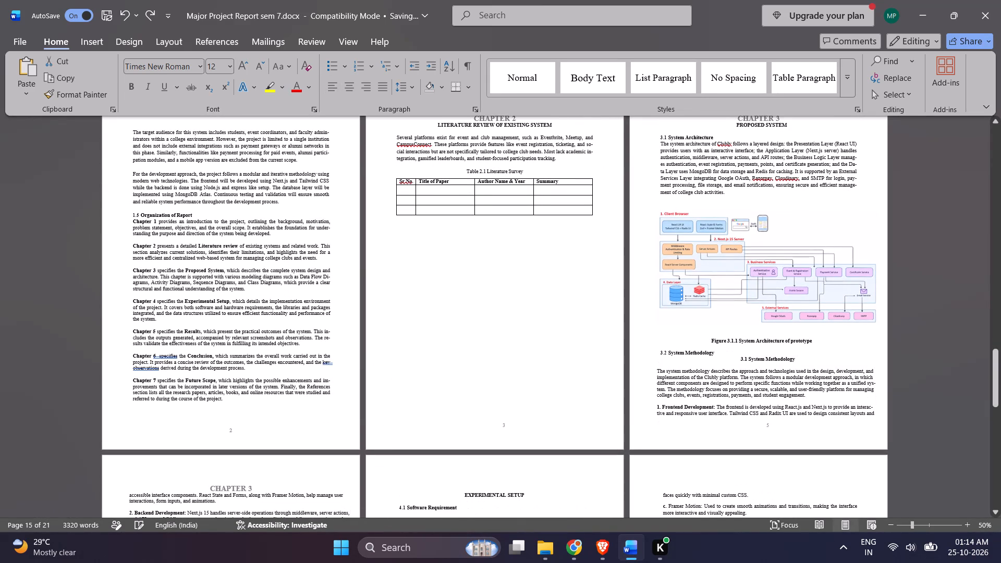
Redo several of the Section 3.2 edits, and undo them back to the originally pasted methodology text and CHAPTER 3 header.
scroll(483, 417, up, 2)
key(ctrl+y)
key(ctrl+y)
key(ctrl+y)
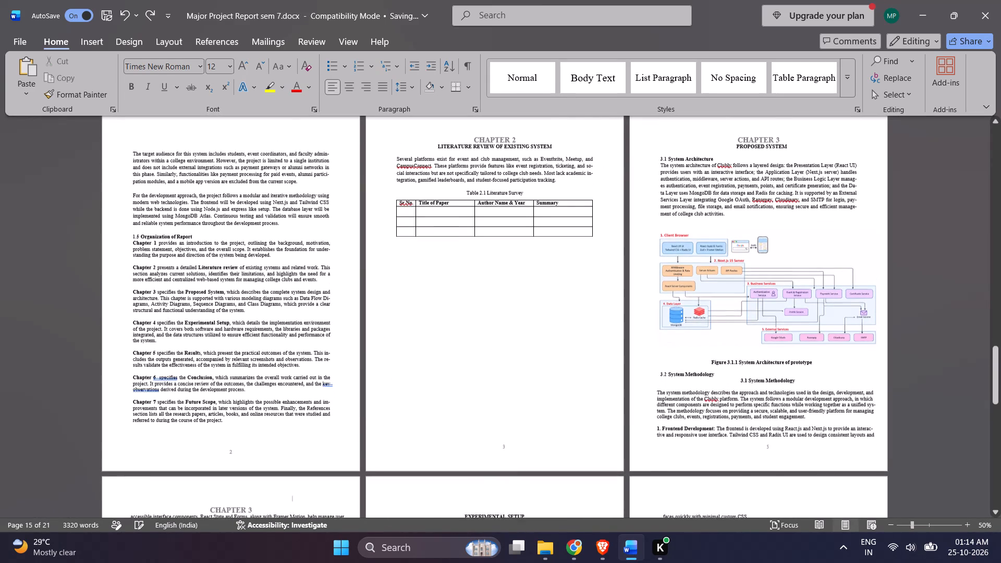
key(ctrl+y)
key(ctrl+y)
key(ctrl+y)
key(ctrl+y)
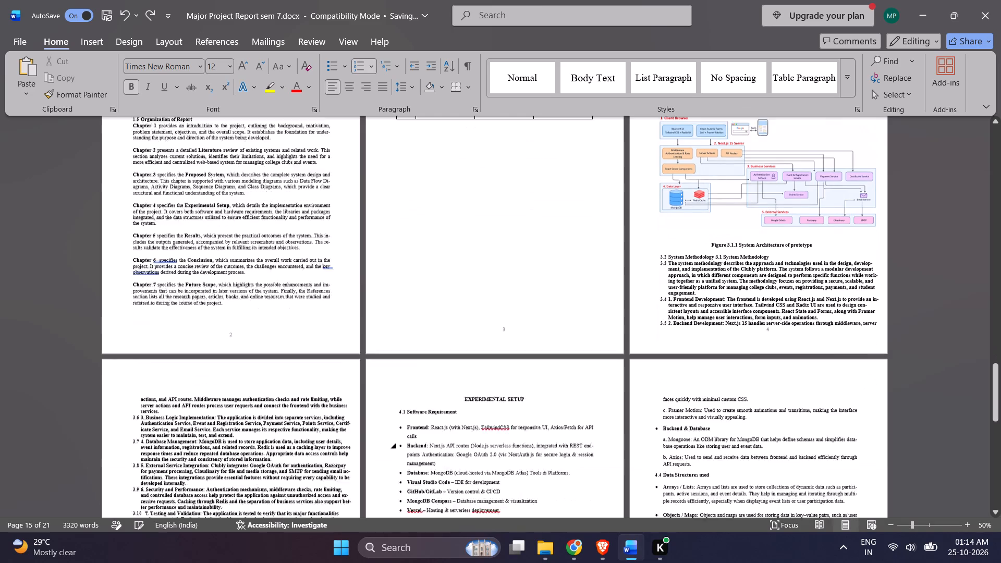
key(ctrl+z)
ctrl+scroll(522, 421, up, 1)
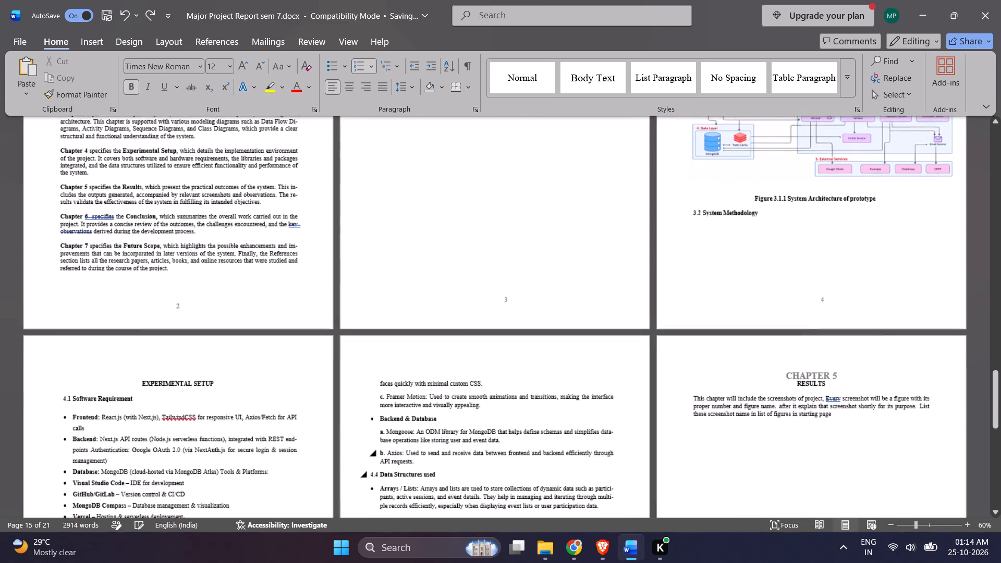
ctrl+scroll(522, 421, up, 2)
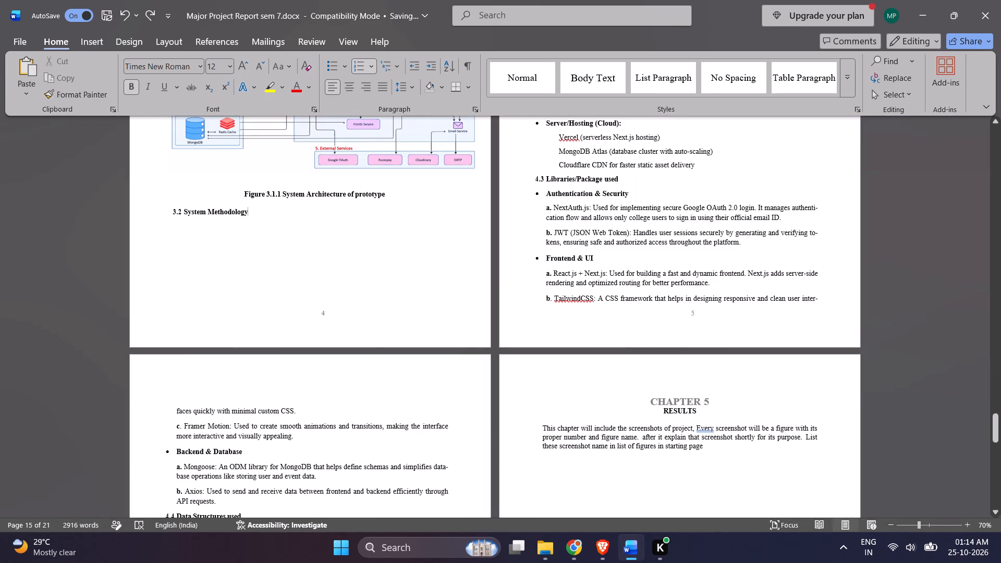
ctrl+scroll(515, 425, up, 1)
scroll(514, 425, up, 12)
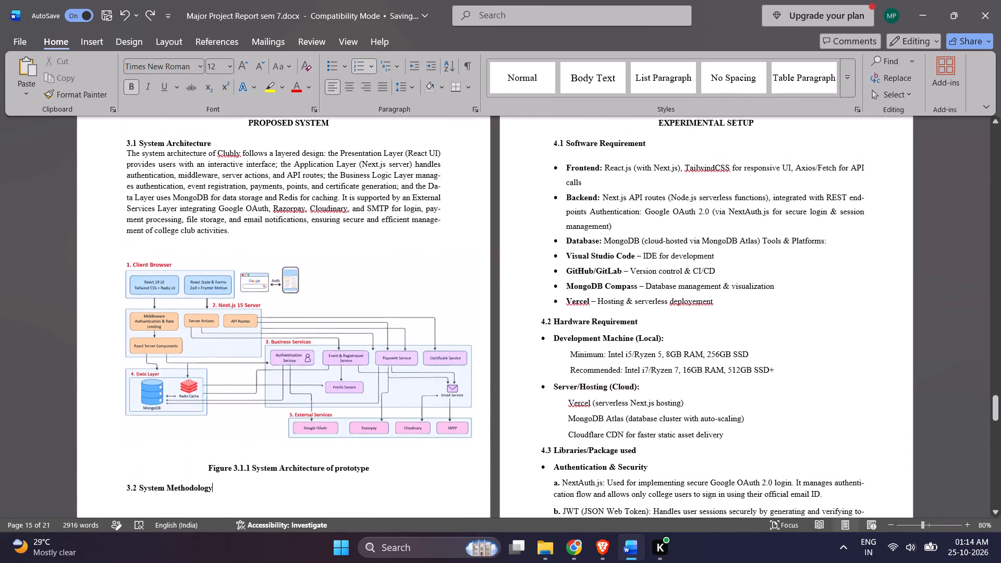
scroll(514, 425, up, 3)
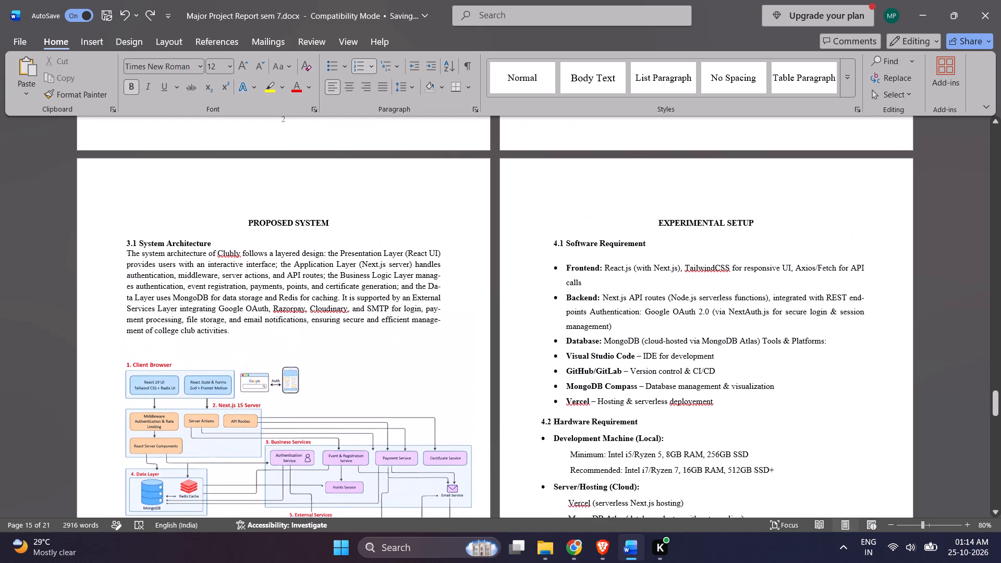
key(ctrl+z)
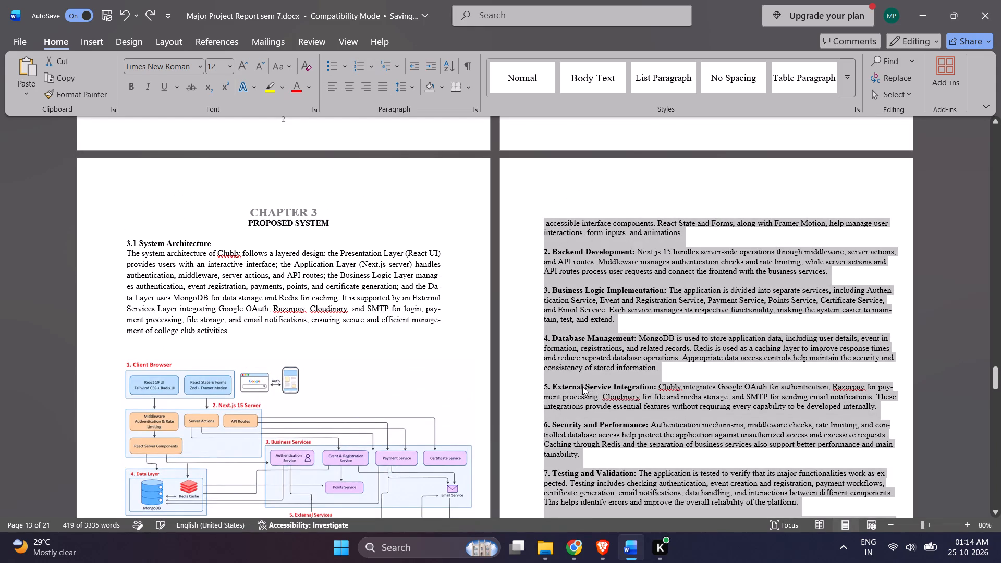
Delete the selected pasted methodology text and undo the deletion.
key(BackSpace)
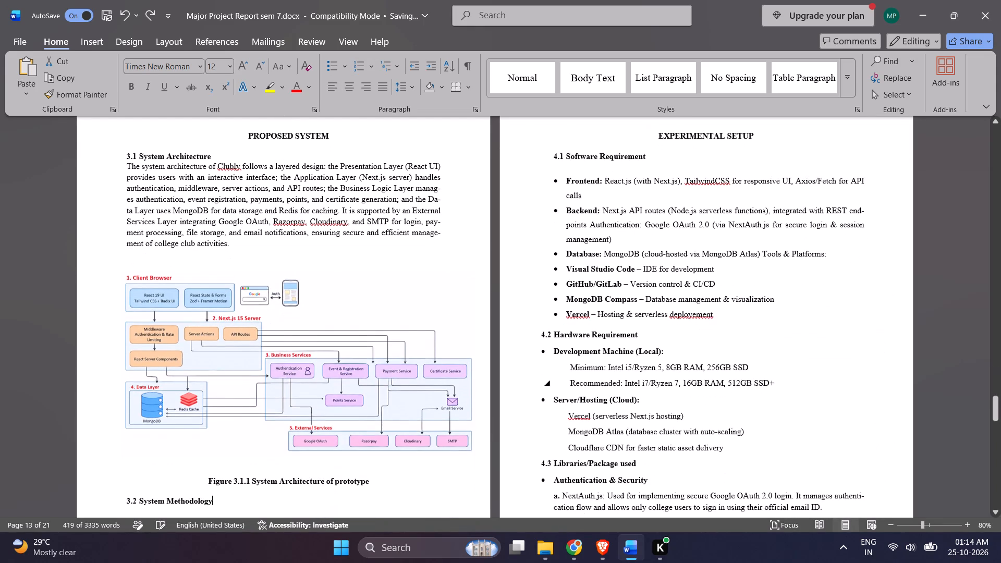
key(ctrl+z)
Review the Chapter 2 and Chapter 3 pages, comparing their headers, page numbers and methodology text.
click(472, 419)
scroll(390, 453, down, 1)
drag(570, 469, 588, 480)
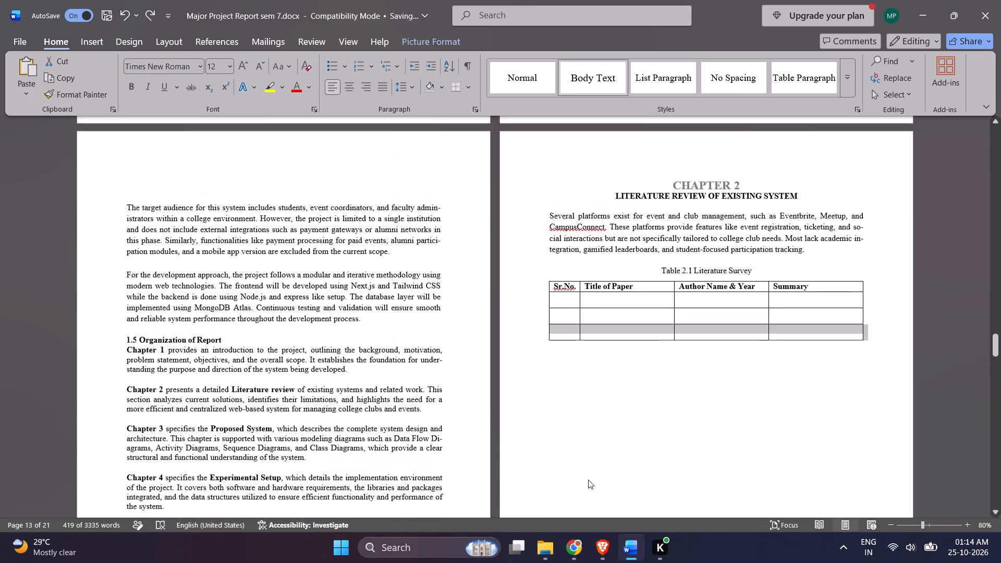
drag(588, 480, 546, 369)
scroll(594, 484, down, 6)
scroll(594, 484, up, 1)
scroll(594, 484, down, 11)
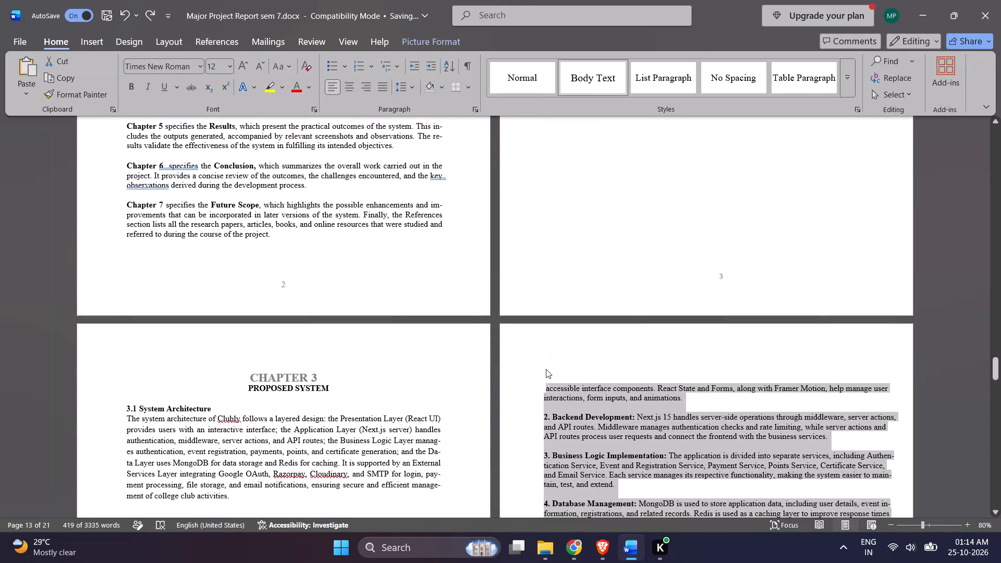
drag(546, 369, 546, 387)
click(569, 446)
scroll(470, 440, down, 11)
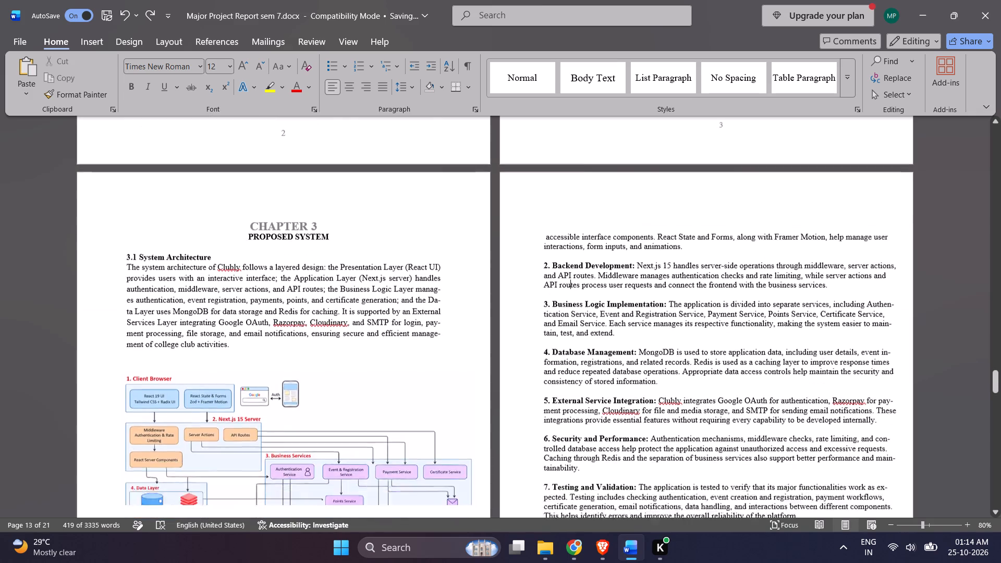
scroll(437, 437, down, 8)
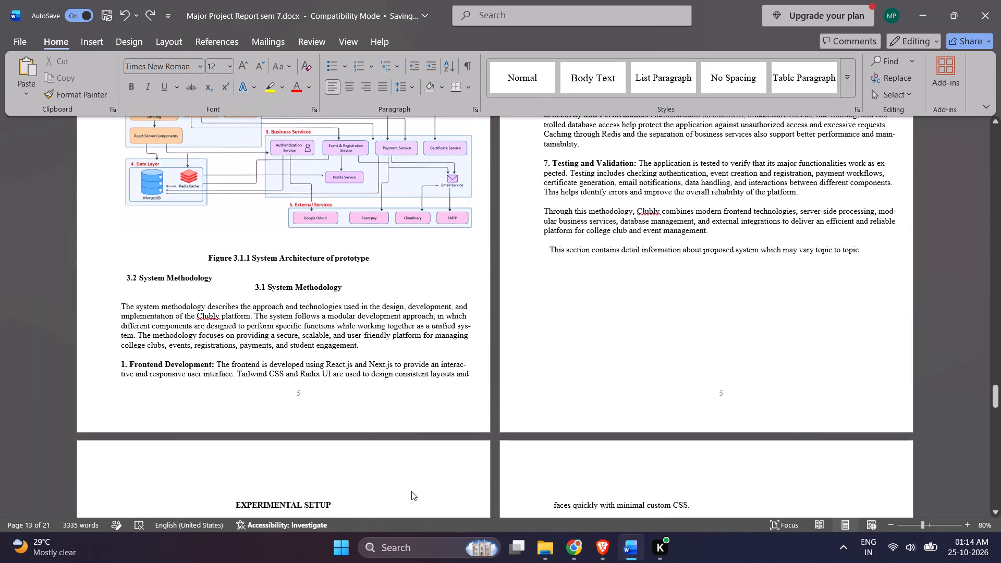
scroll(717, 438, up, 5)
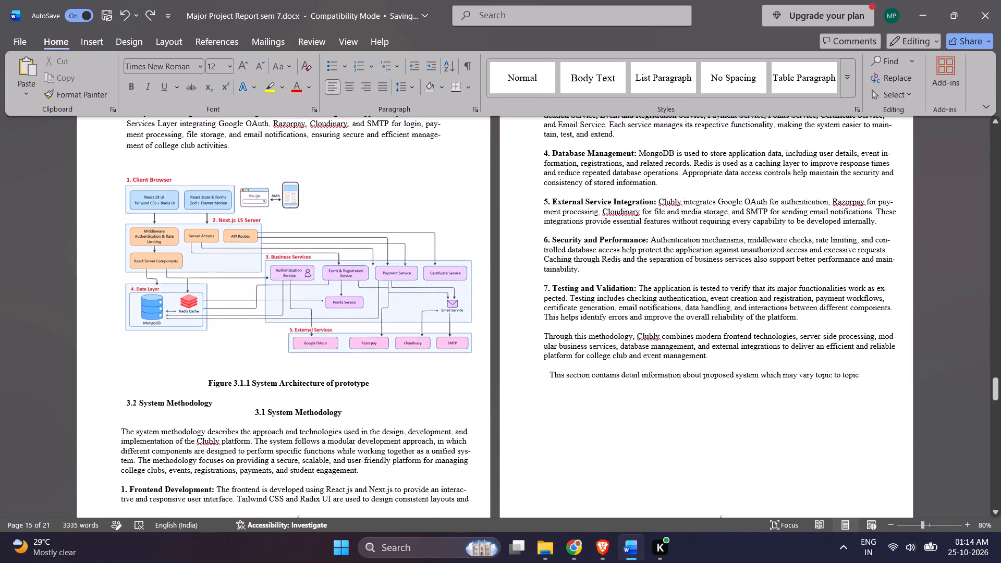
scroll(707, 424, up, 3)
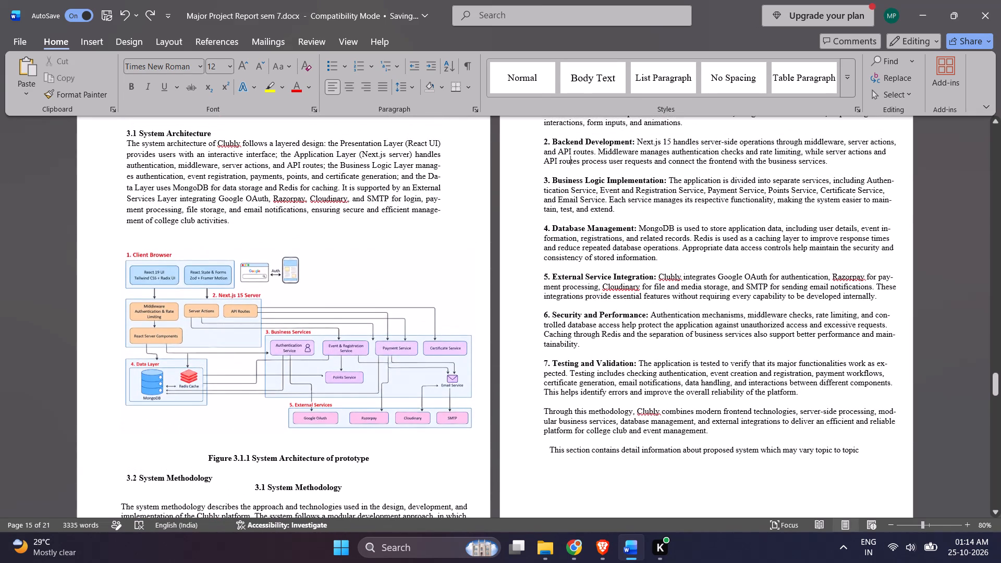
drag(863, 450, 551, 461)
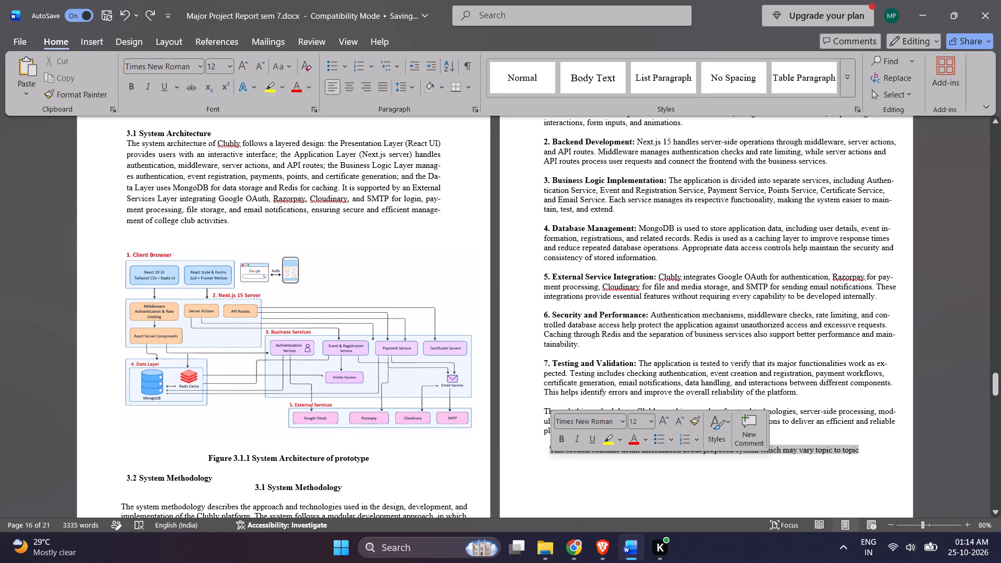
key(BackSpace)
scroll(555, 458, up, 14)
scroll(516, 307, down, 10)
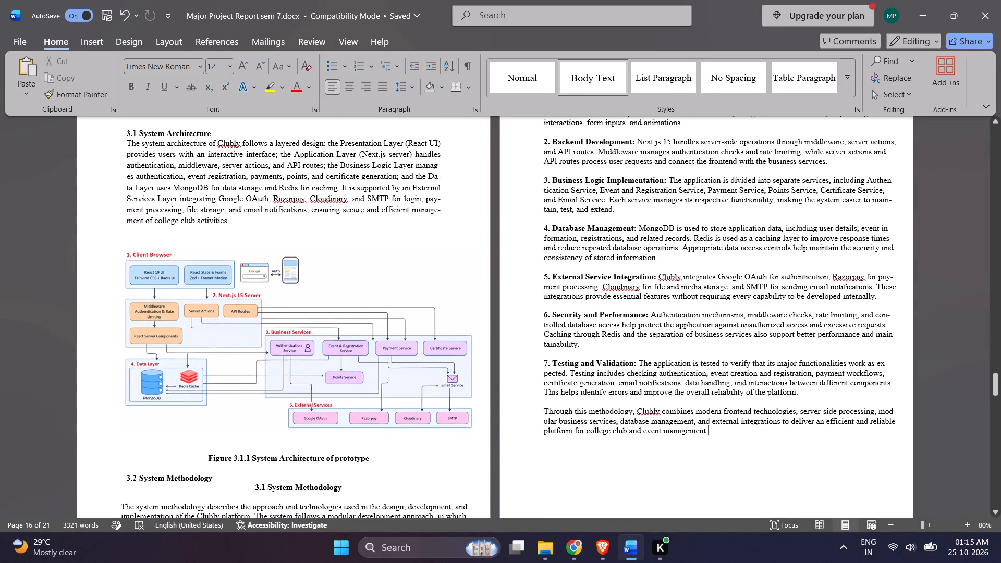
scroll(472, 377, down, 5)
drag(464, 459, 465, 457)
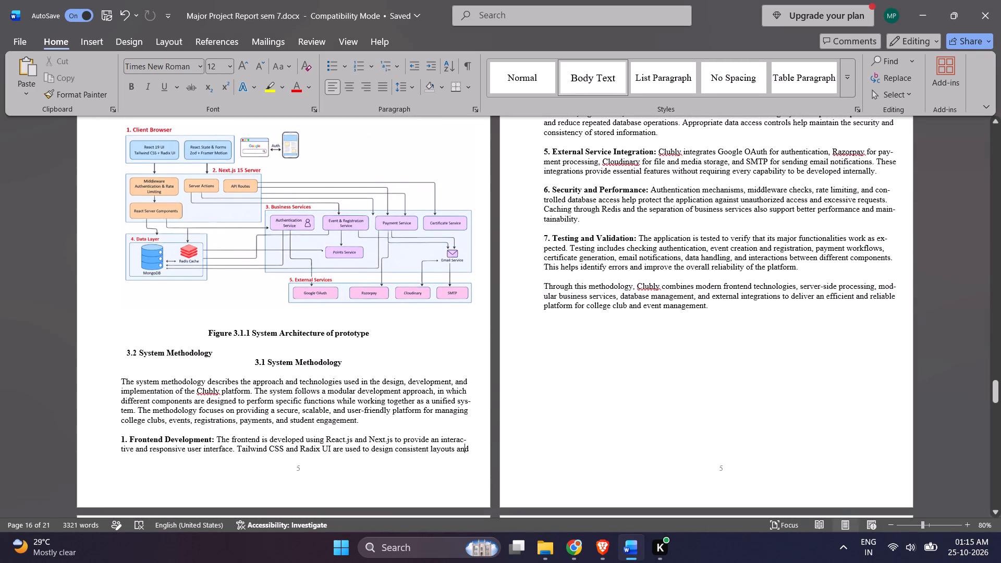
drag(465, 457, 512, 401)
drag(358, 373, 271, 359)
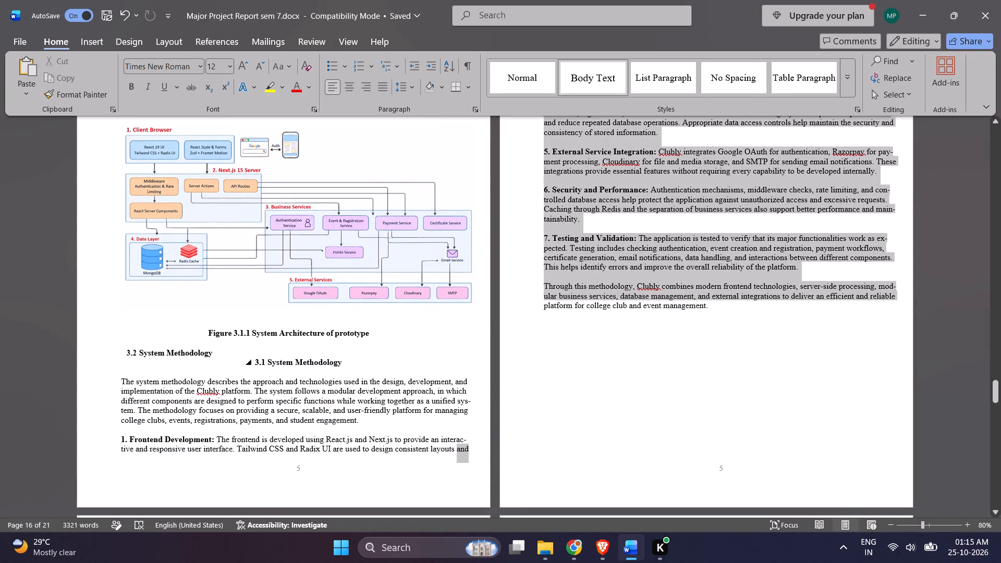
drag(271, 359, 257, 358)
click(345, 362)
drag(351, 362, 240, 362)
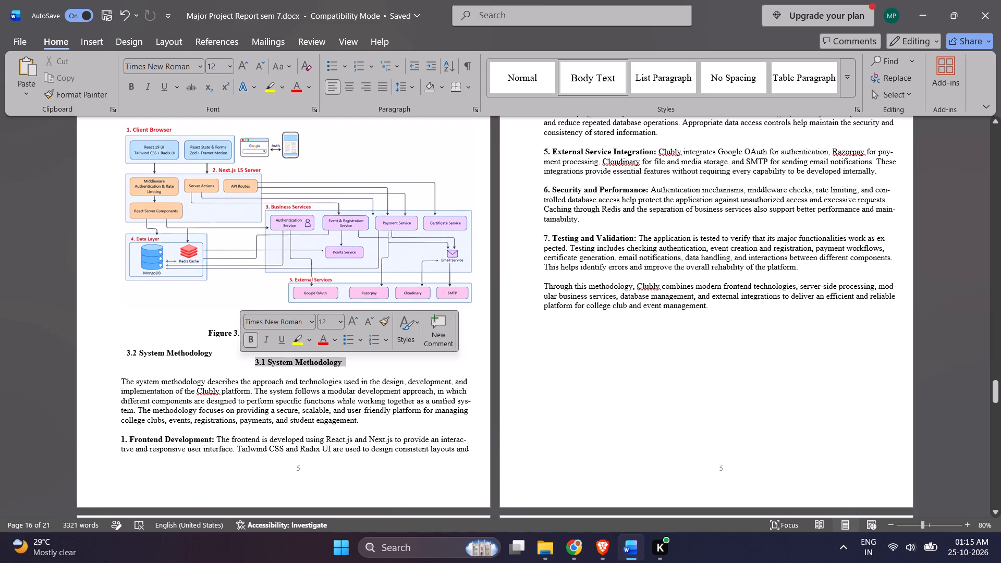
key(BackSpace)
key(BackSpace)
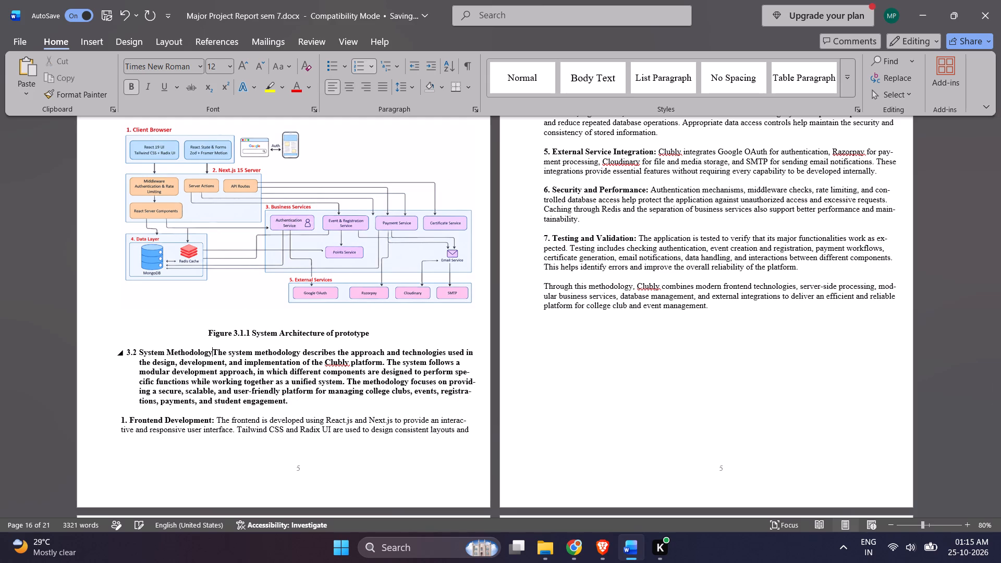
Put the introductory methodology paragraph on its own unnumbered line below the 3.2 System Methodology heading.
key(Return)
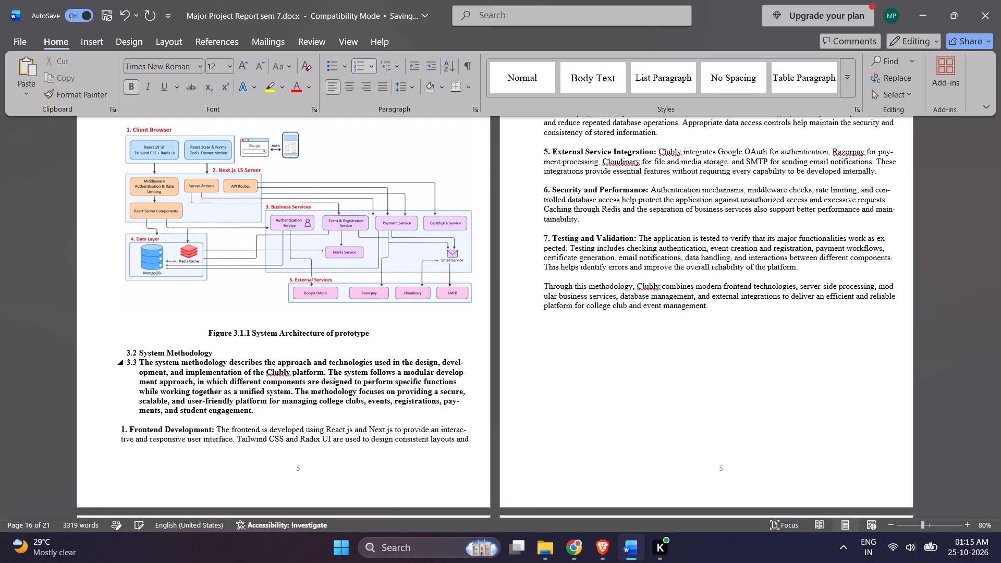
key(BackSpace)
key(BackSpace)
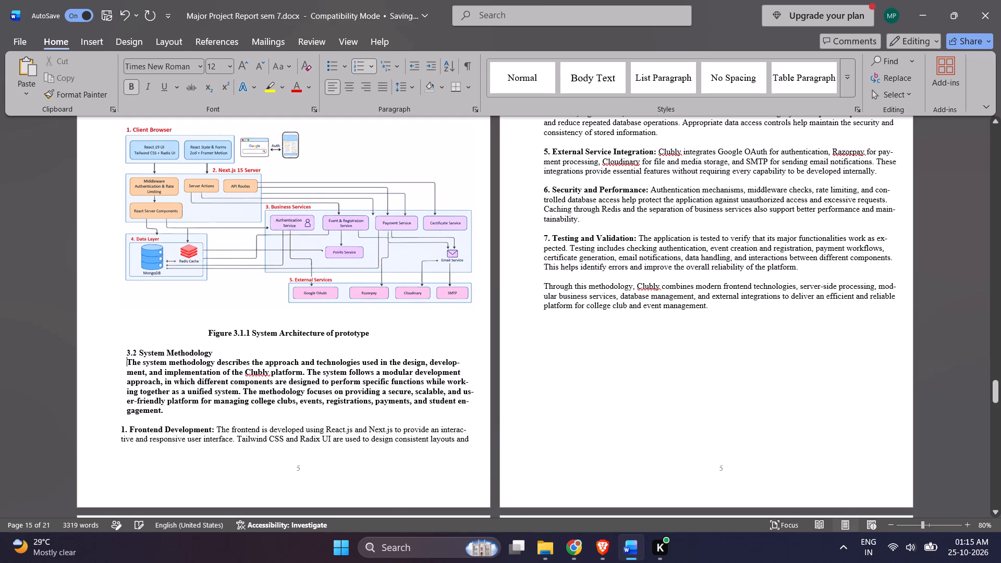
Remove bold from the introductory paragraph of Section 3.2.
drag(165, 417, 127, 368)
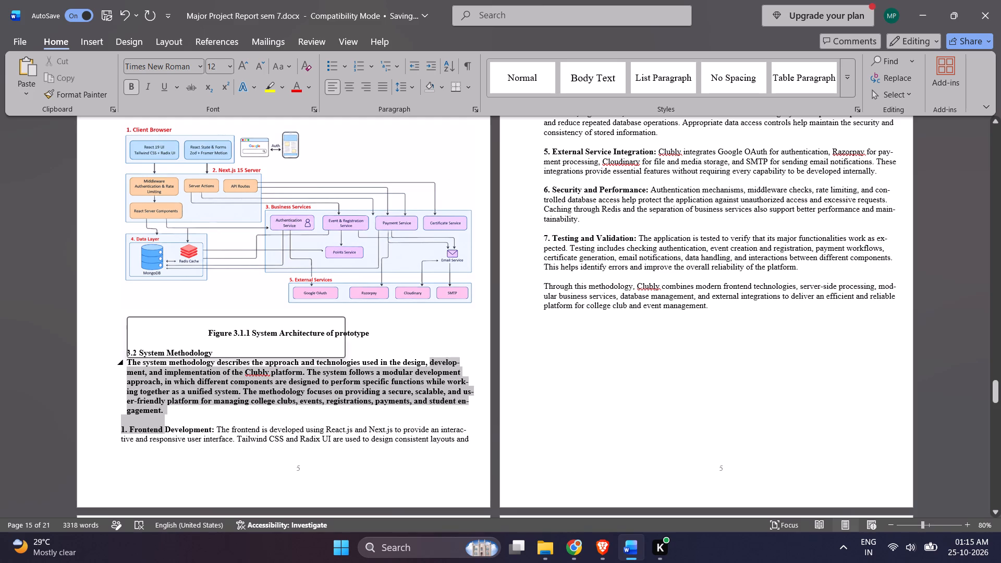
click(147, 395)
drag(167, 412, 126, 361)
click(132, 84)
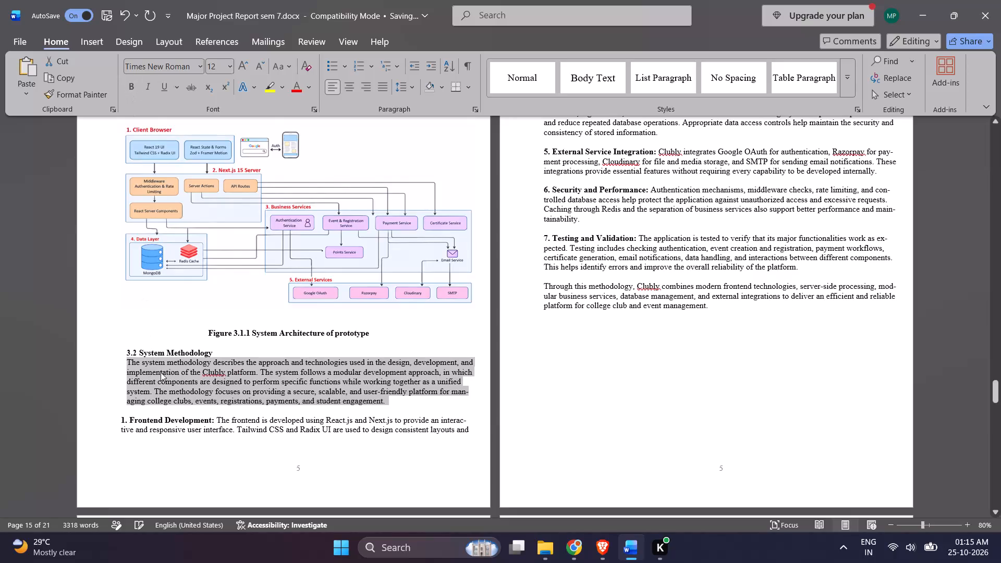
Justify the Section 3.2 text from its heading through the closing "Through this methodology" paragraph.
click(161, 378)
drag(127, 341, 175, 398)
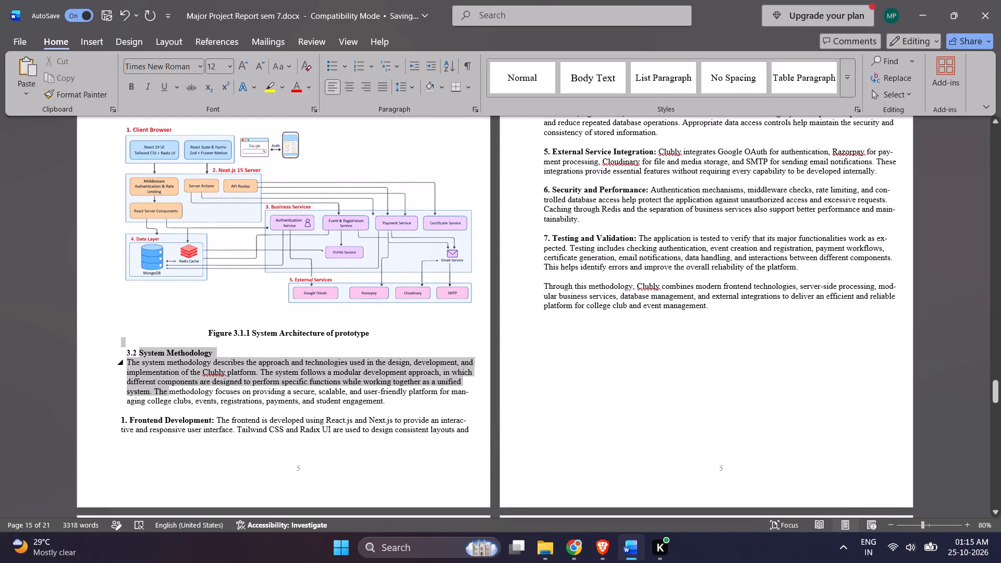
drag(175, 398, 765, 327)
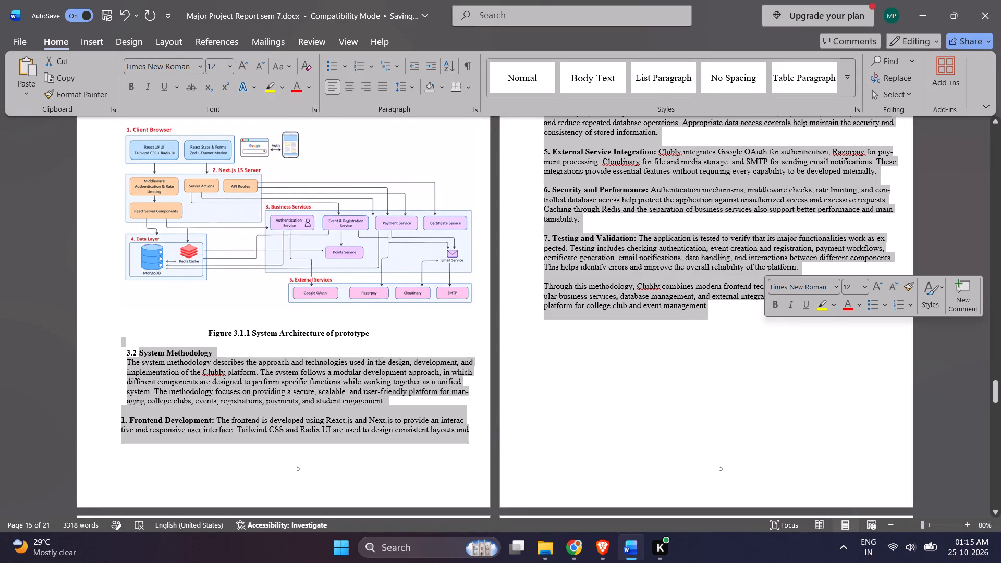
click(388, 89)
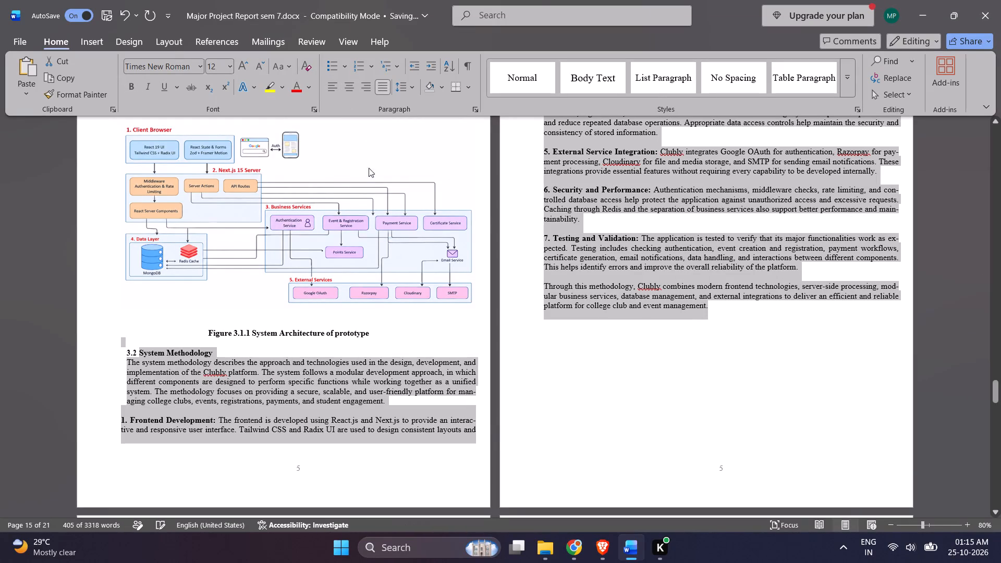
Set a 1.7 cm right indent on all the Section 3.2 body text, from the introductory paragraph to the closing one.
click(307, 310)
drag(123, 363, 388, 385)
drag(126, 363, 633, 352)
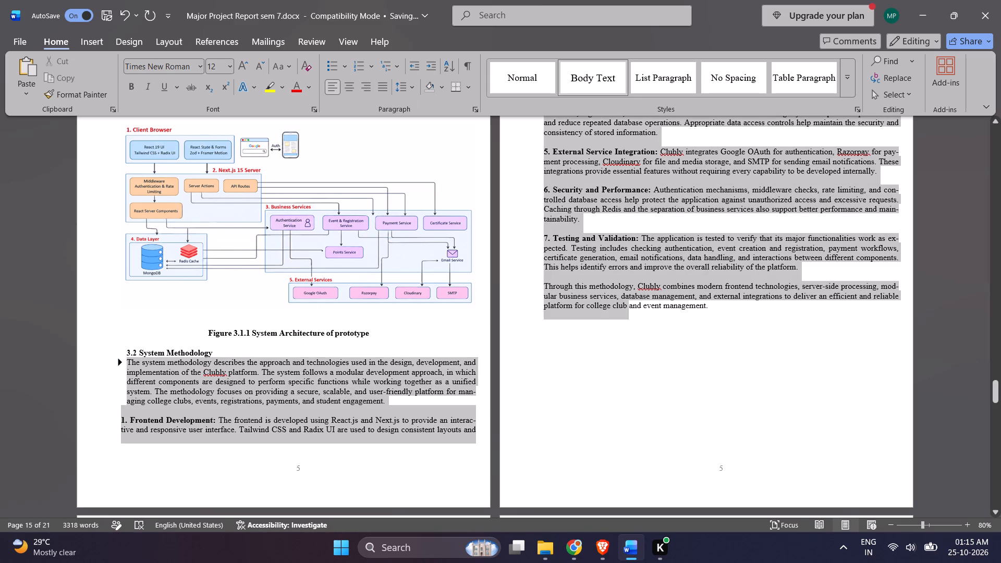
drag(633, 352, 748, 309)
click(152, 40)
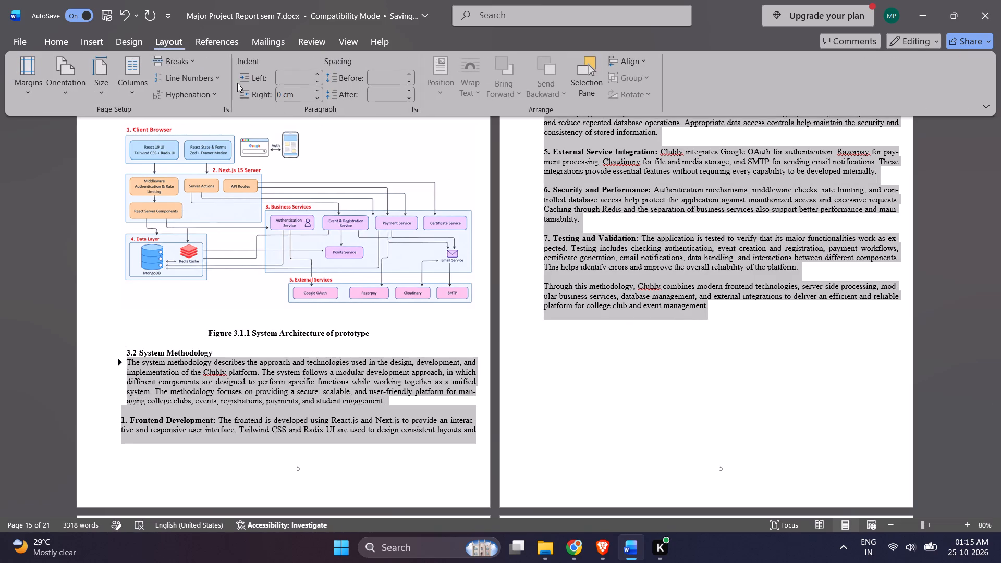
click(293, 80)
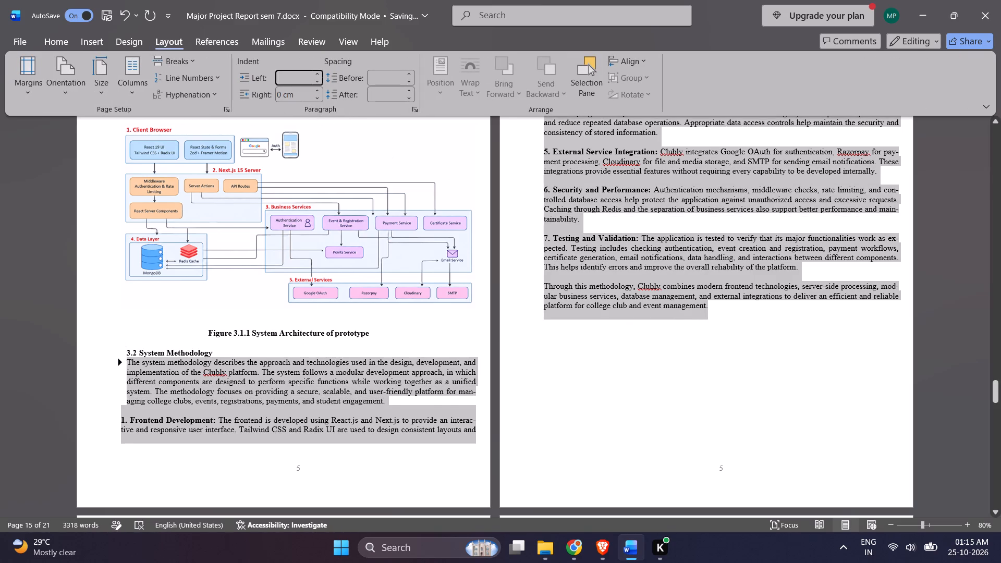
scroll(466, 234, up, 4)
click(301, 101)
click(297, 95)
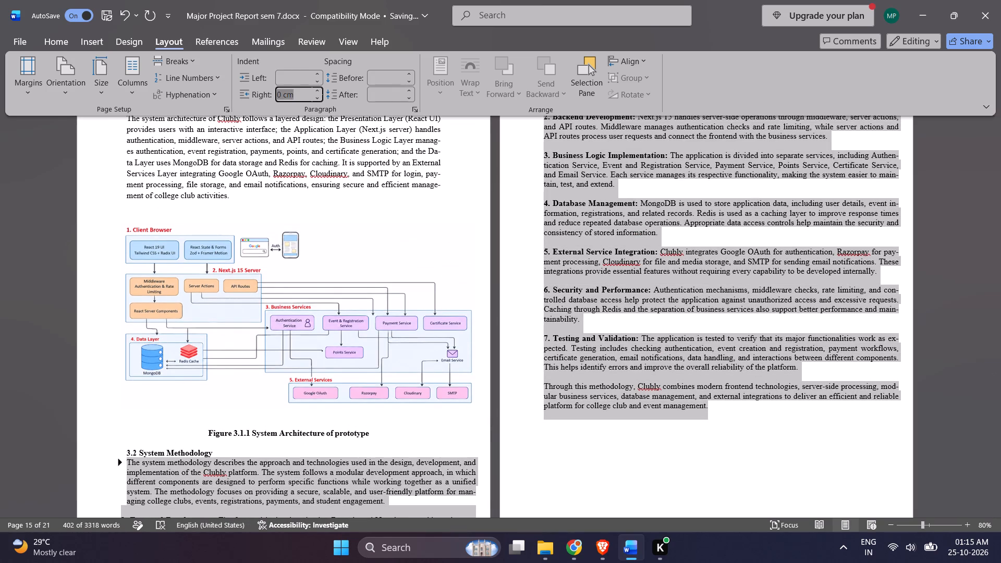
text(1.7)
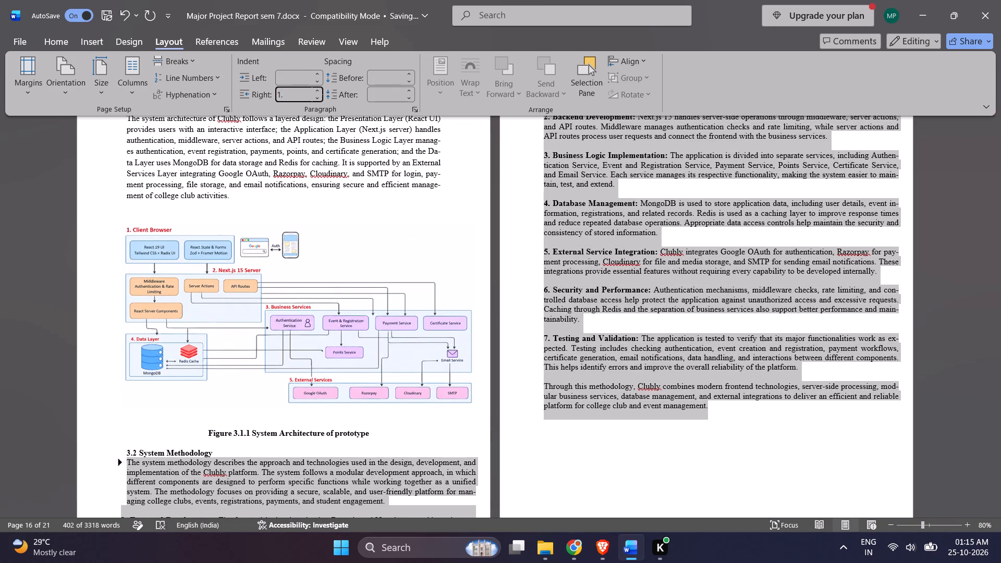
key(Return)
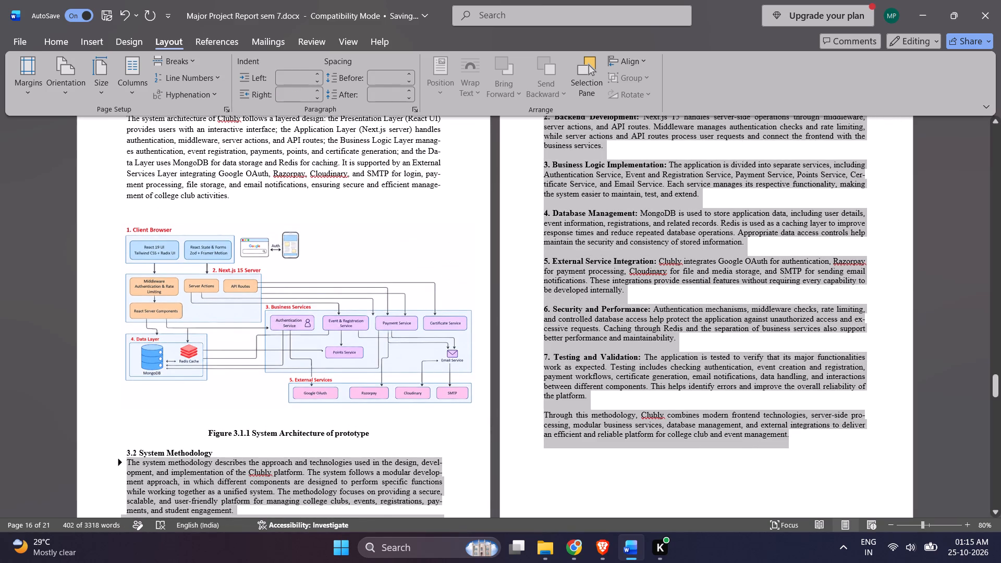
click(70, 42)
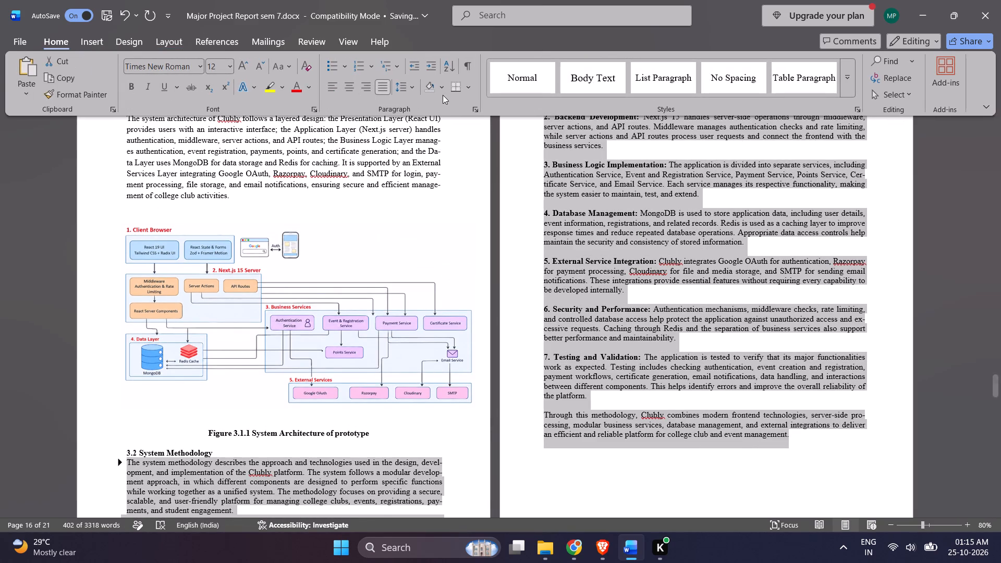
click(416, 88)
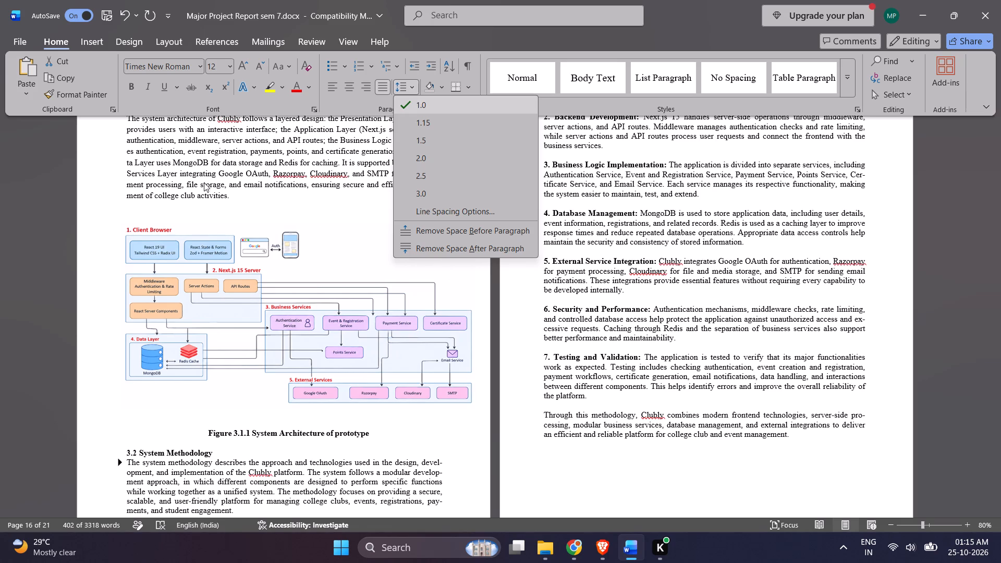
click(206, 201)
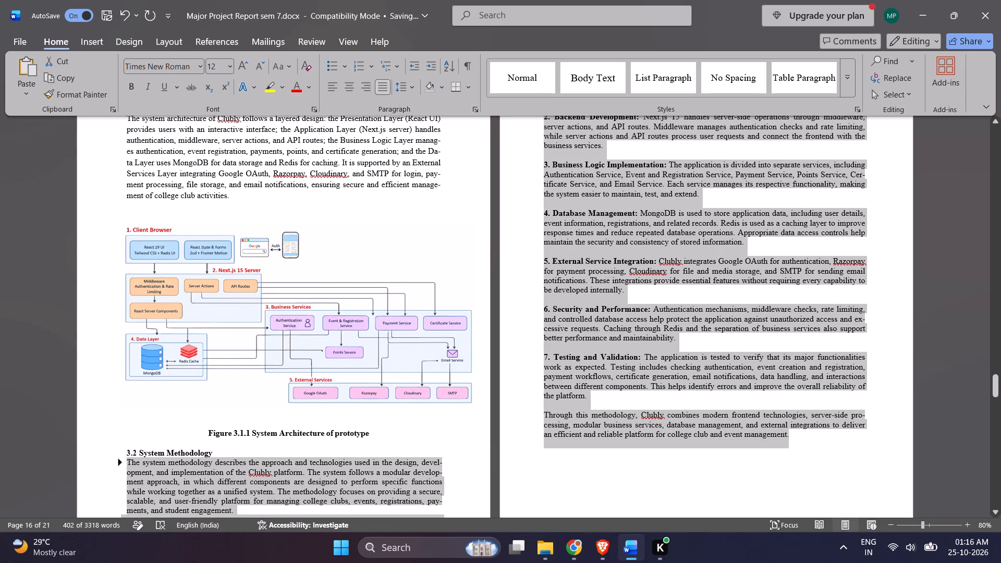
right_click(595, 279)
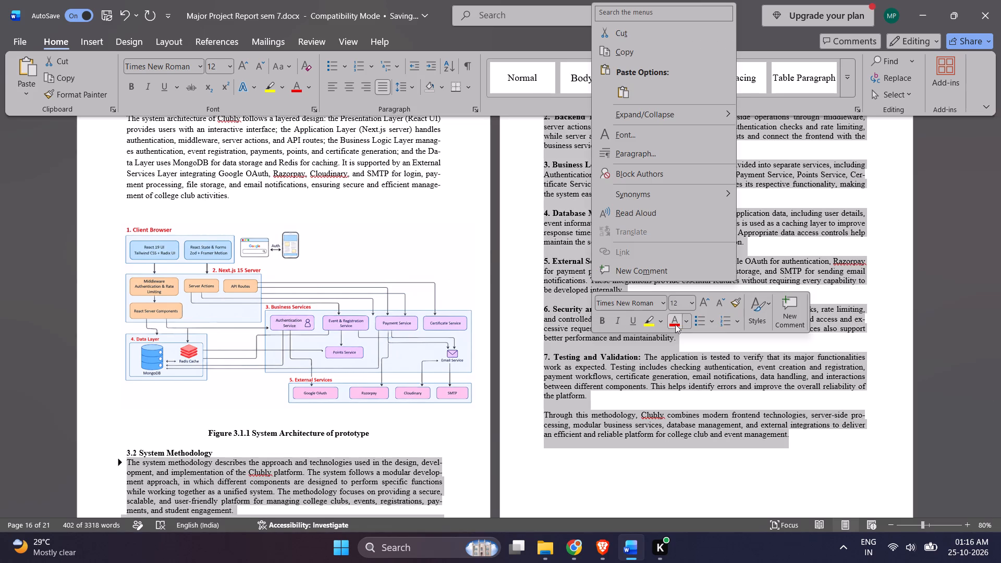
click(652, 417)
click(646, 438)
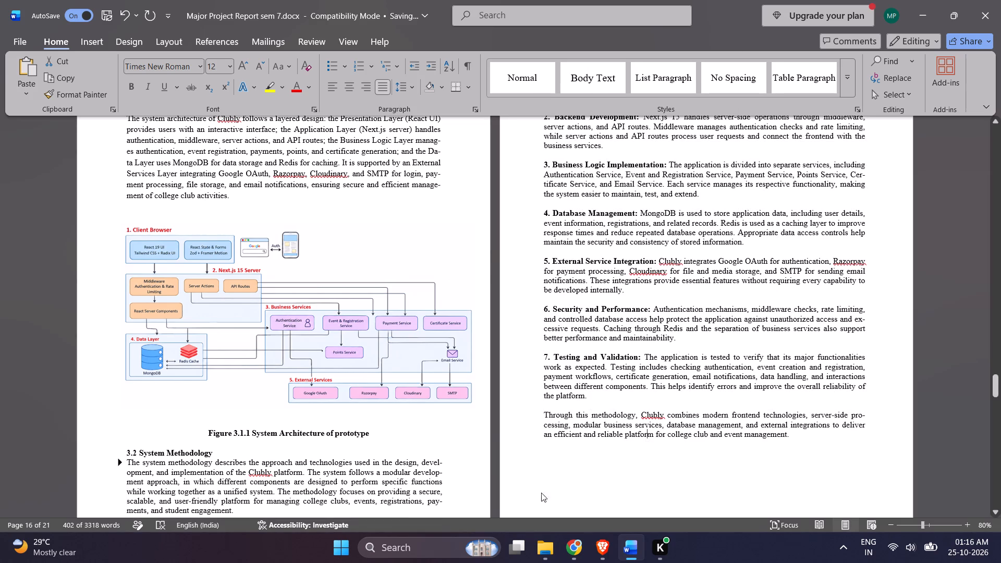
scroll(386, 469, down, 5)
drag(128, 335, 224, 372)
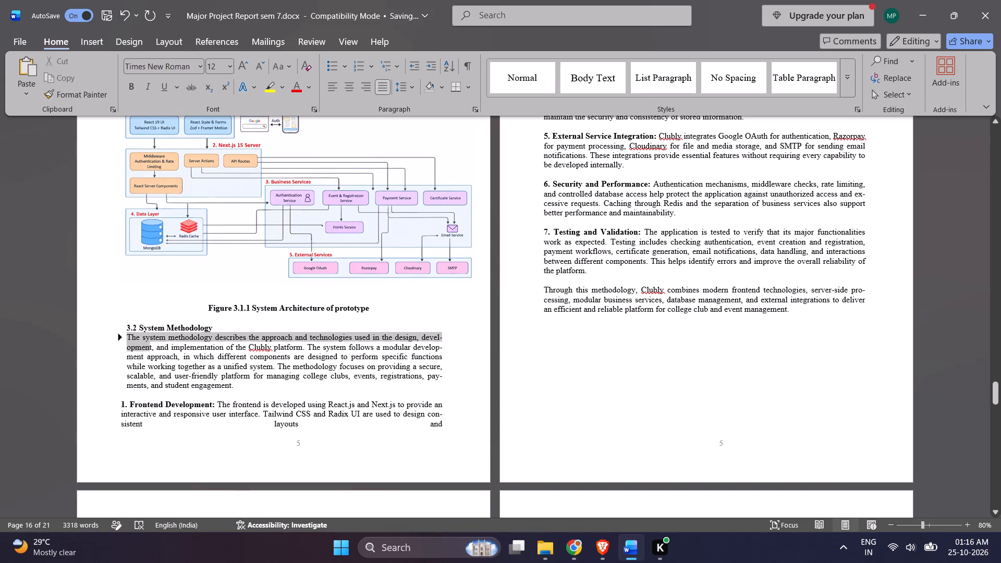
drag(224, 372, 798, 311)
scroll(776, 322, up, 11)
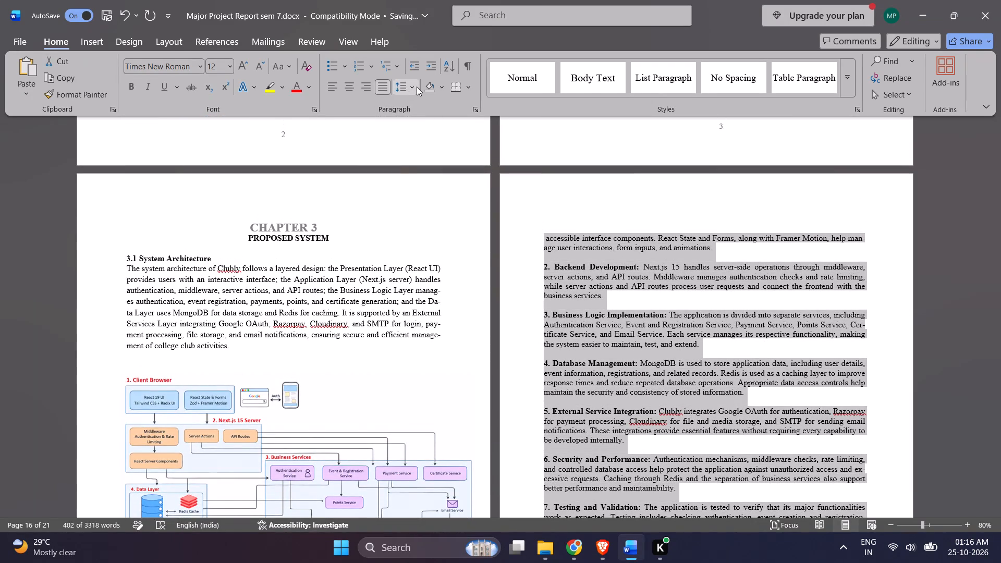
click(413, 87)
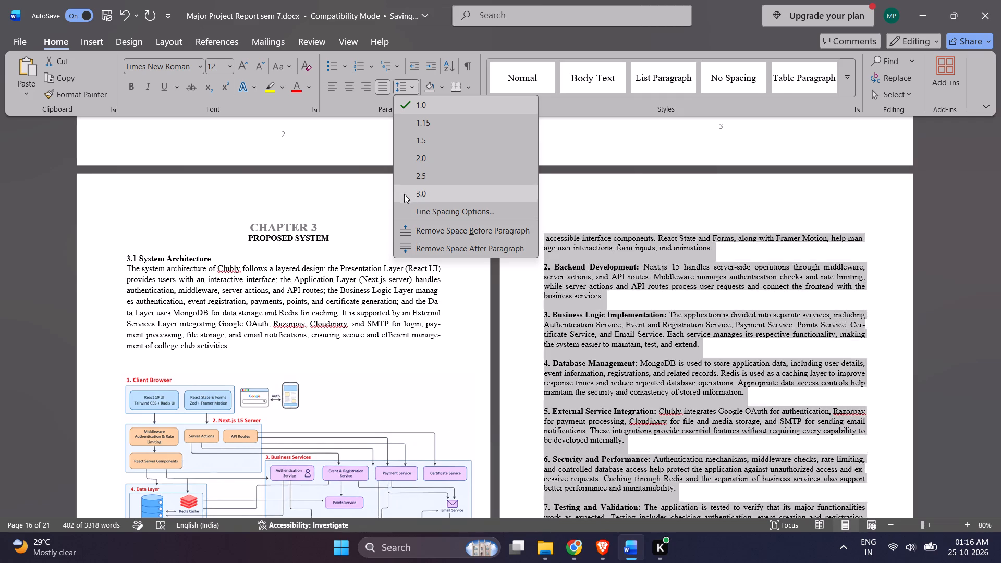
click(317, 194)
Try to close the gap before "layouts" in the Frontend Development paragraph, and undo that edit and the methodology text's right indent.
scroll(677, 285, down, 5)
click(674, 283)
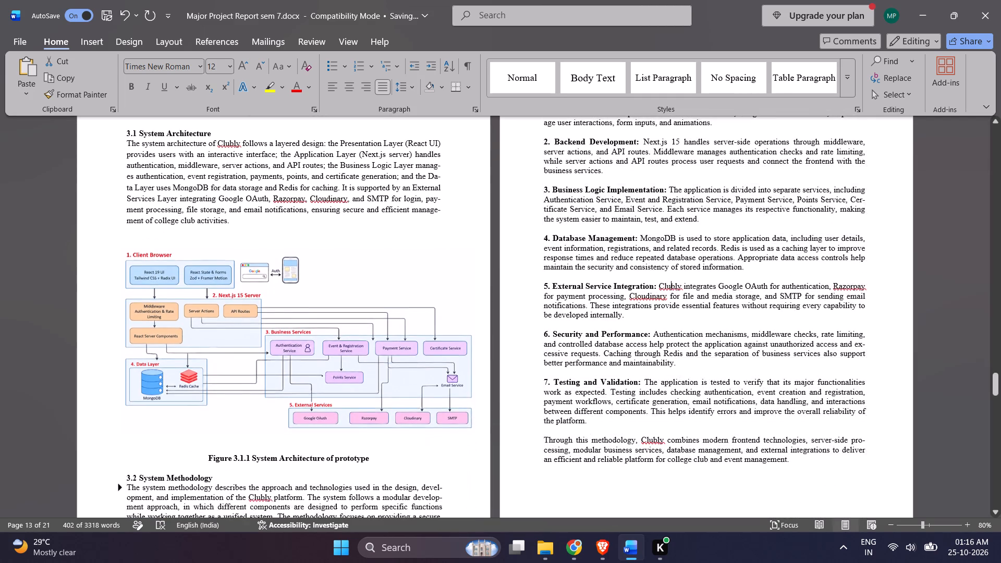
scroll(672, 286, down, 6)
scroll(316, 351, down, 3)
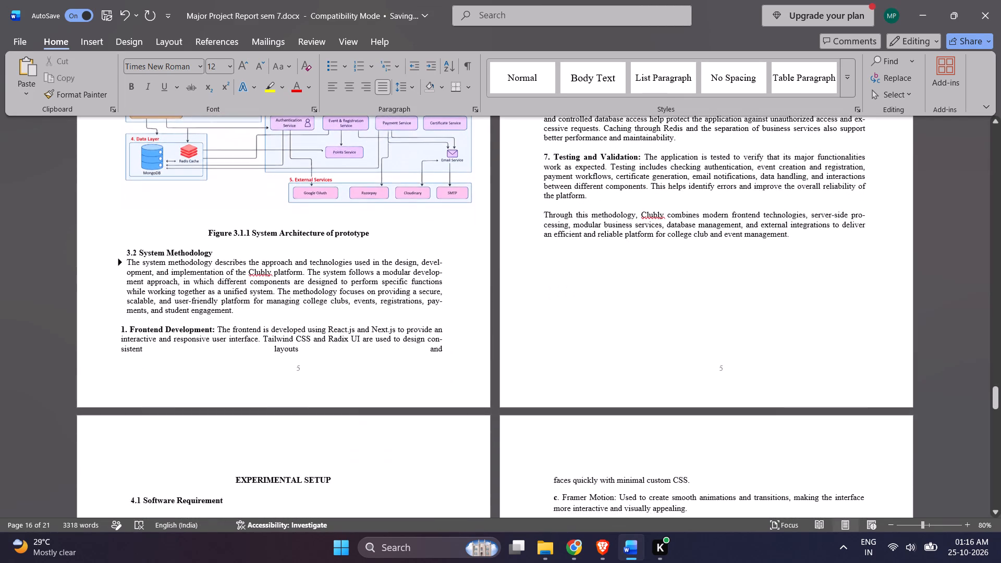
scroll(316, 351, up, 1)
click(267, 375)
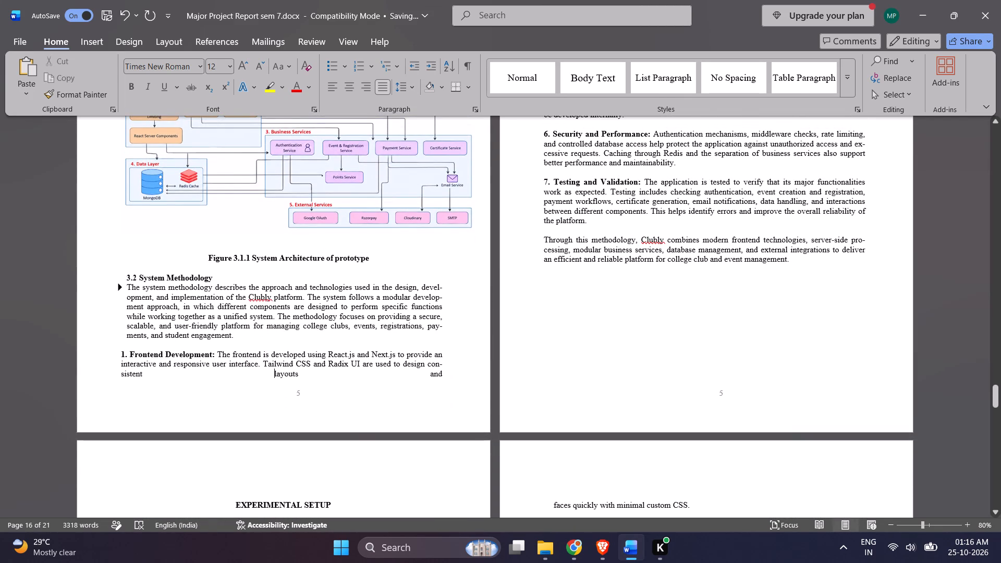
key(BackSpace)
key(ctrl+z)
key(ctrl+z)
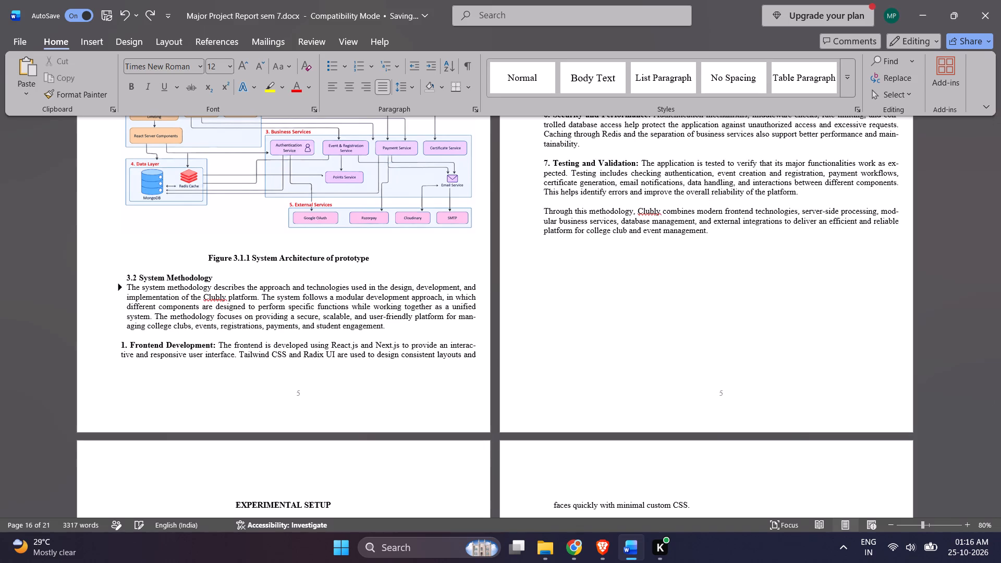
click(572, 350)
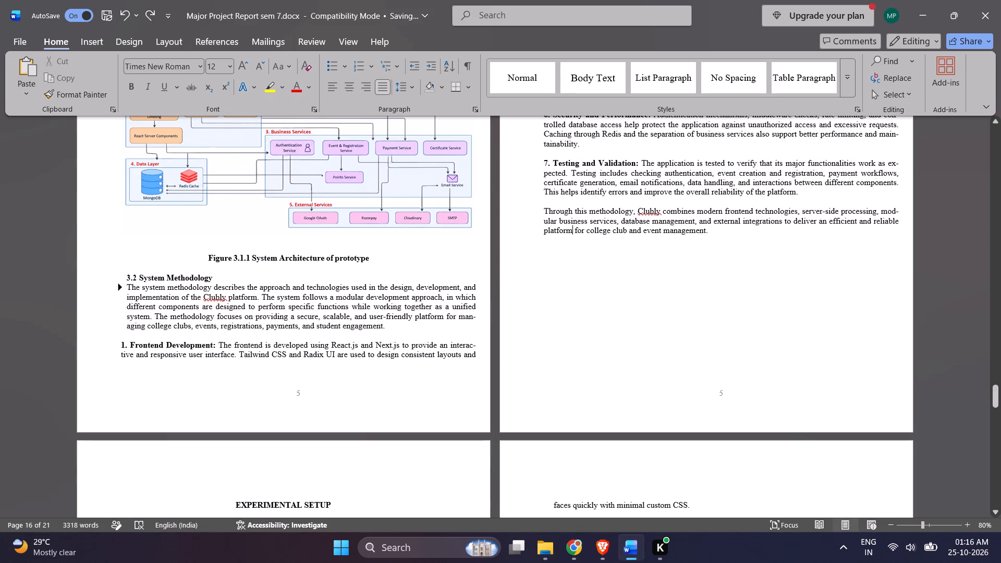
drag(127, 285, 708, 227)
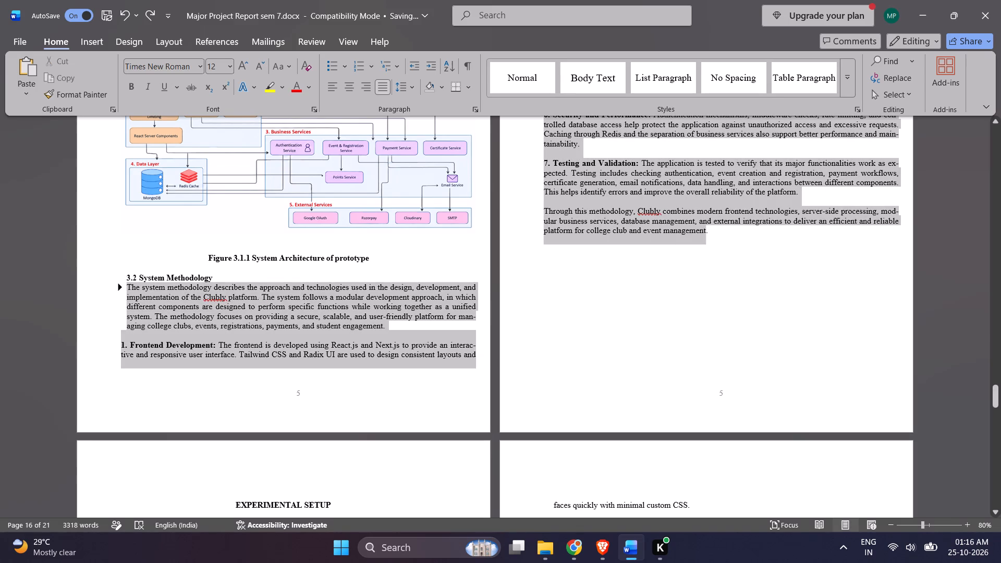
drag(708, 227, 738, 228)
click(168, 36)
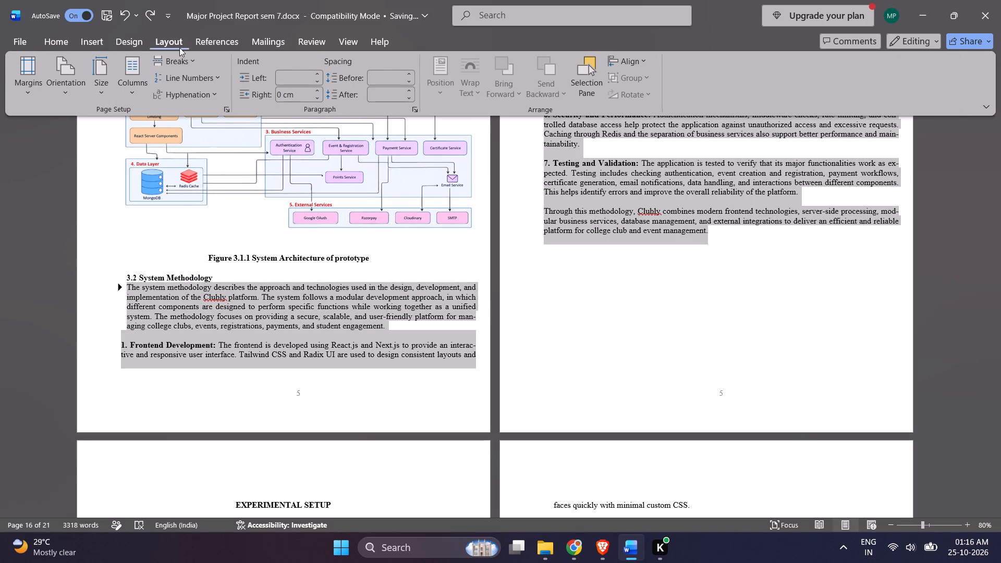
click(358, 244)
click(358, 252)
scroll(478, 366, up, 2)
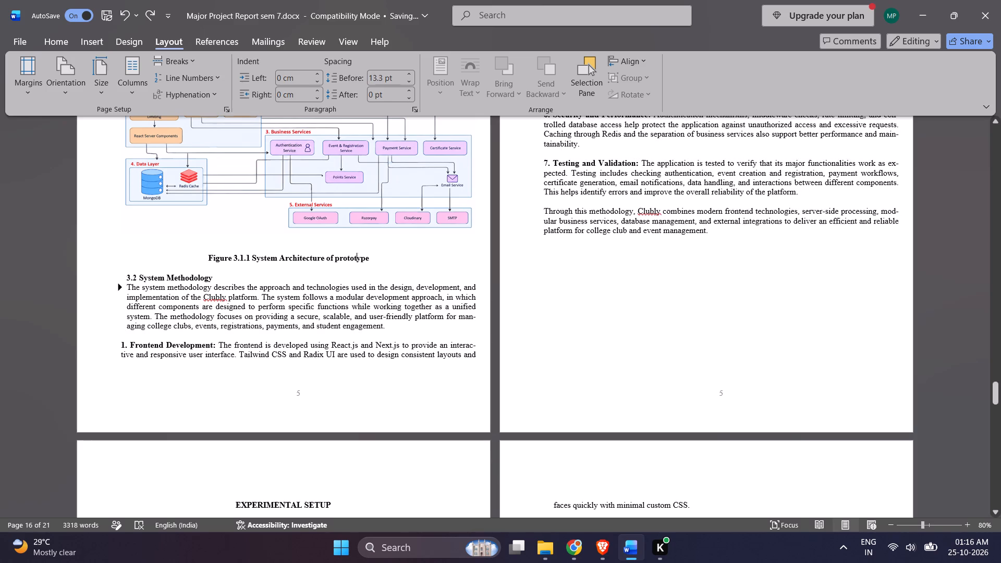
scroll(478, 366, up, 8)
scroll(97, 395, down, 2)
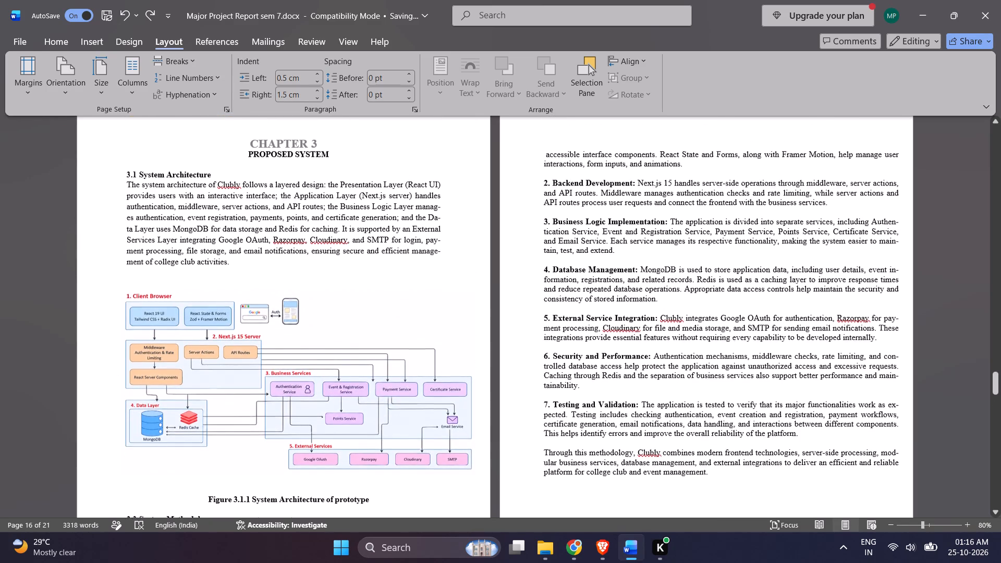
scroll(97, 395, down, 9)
Set a 1.7 cm right indent on the Section 3.2 introductory paragraph and the start of the Frontend Development paragraph ending "layouts and".
drag(128, 263, 414, 341)
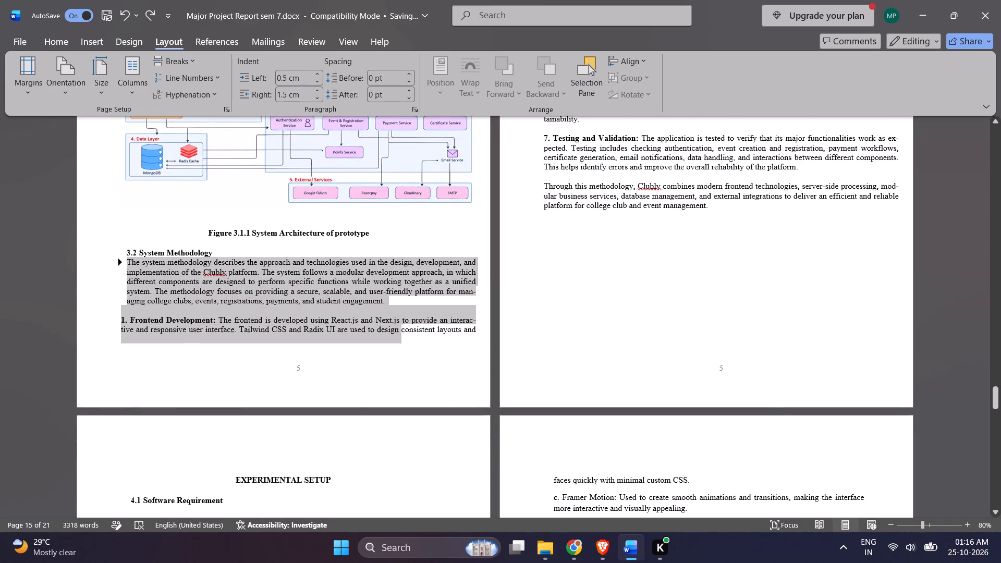
drag(414, 341, 477, 334)
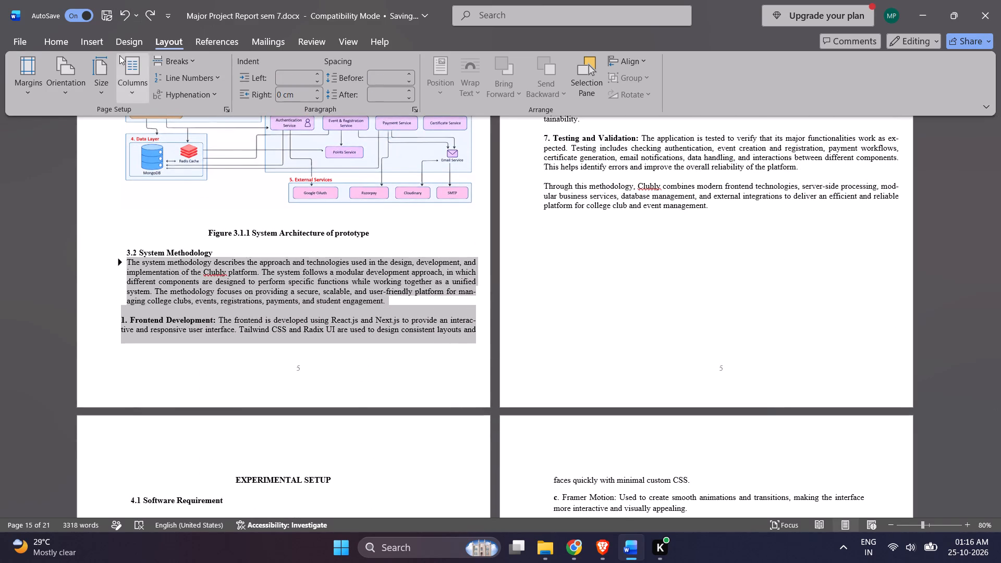
click(297, 94)
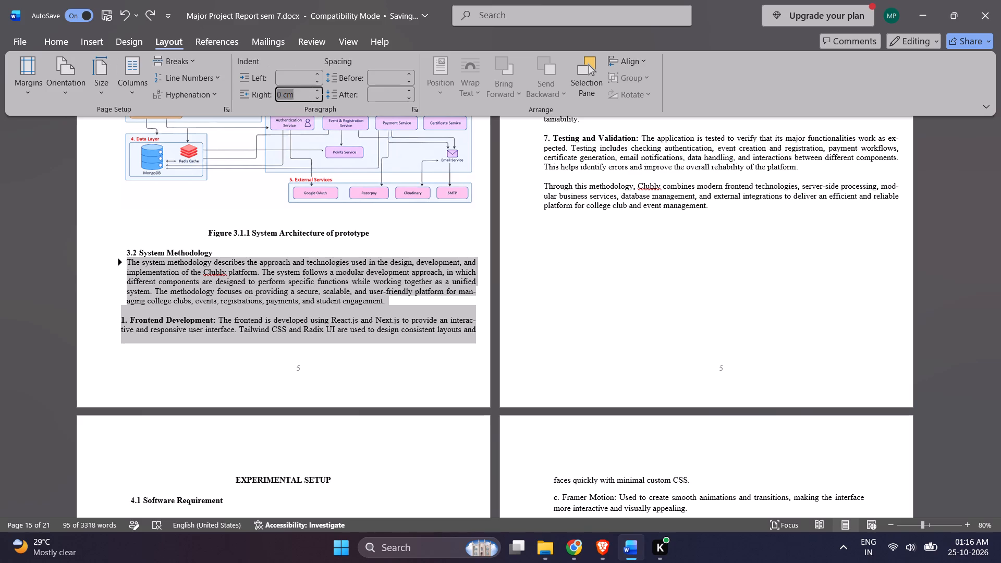
text(1.7)
key(Return)
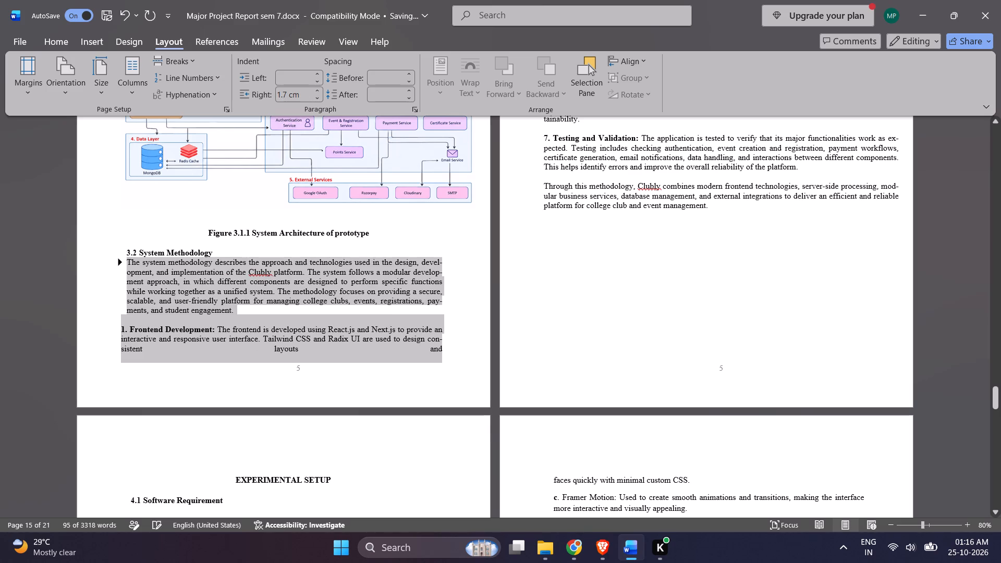
Left-align the part of the Frontend Development paragraph that ends with "consistent layouts and".
click(51, 40)
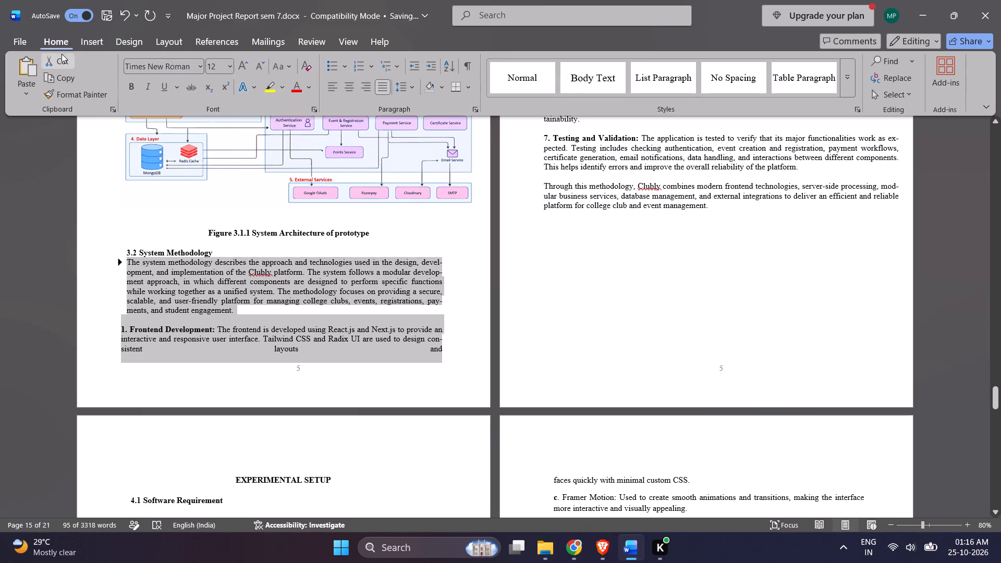
click(395, 336)
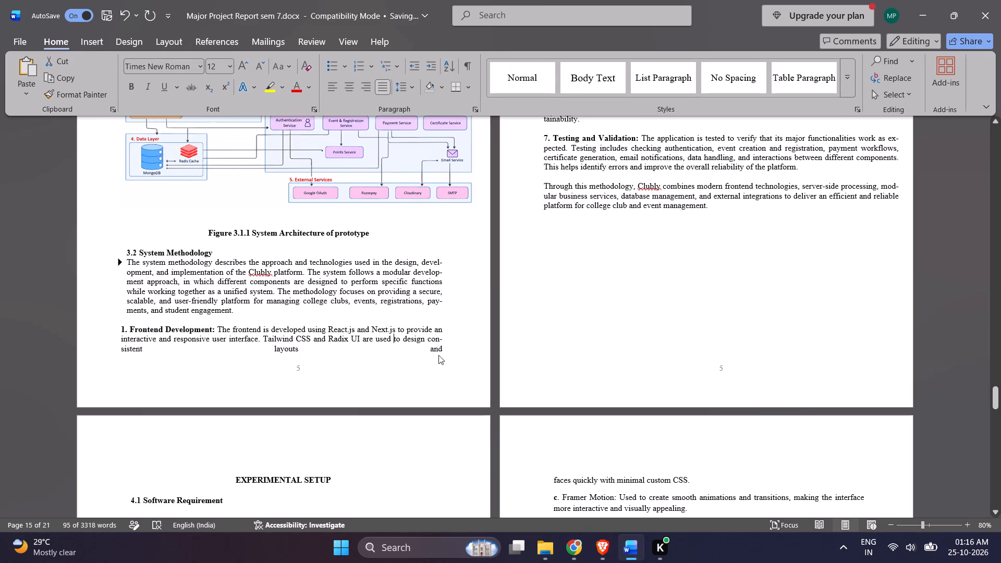
drag(442, 349, 96, 354)
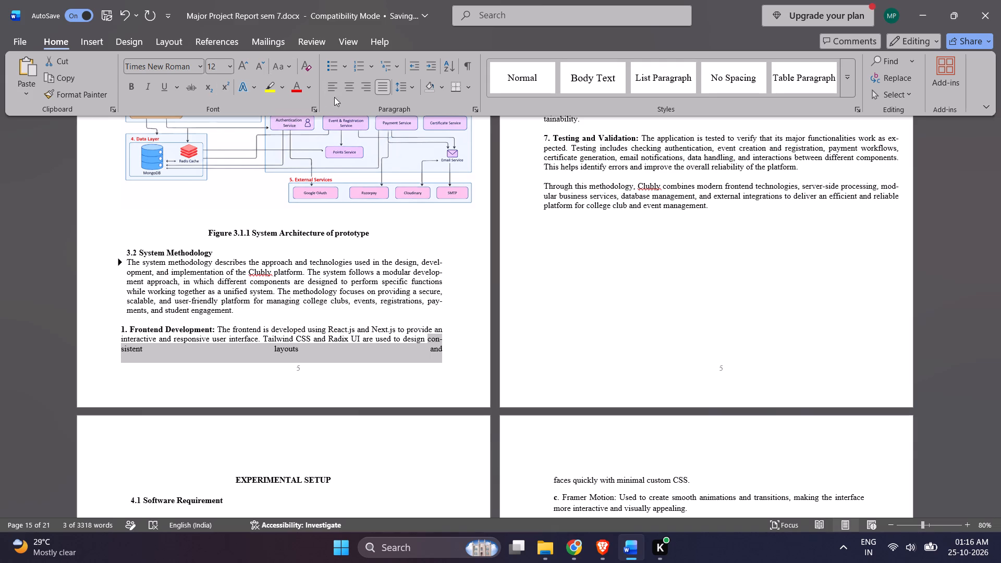
click(332, 90)
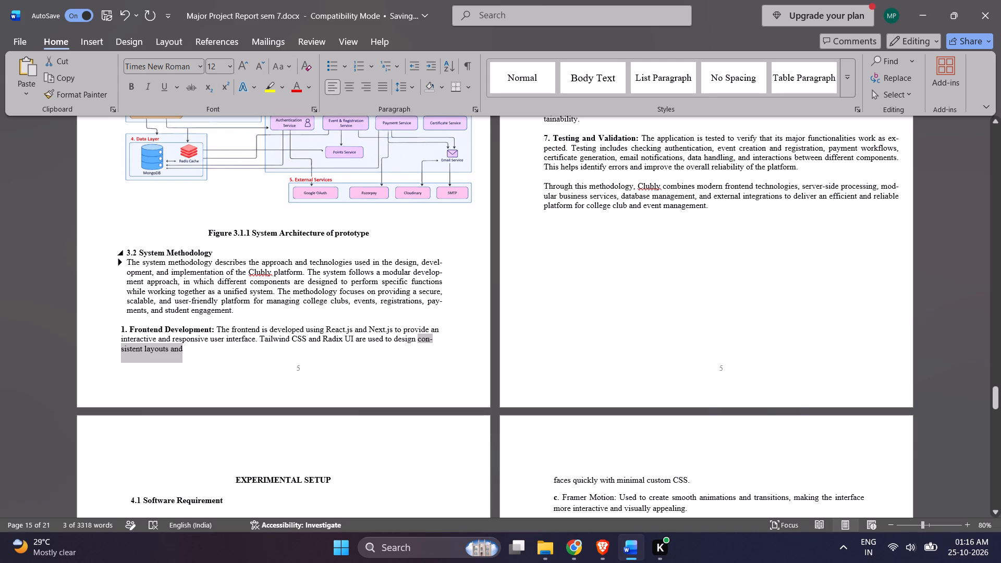
drag(205, 353, 125, 323)
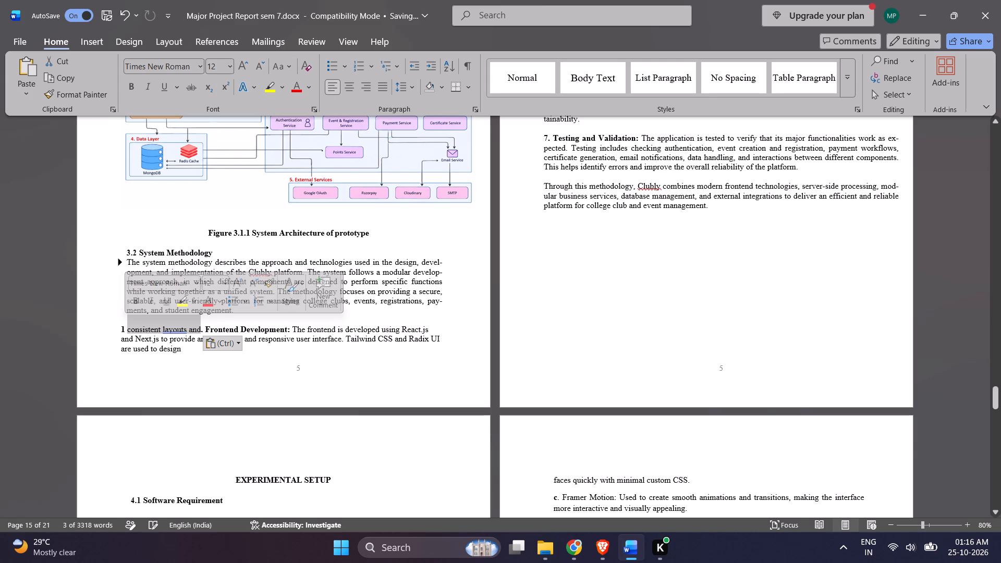
key(ctrl+z)
click(192, 349)
drag(189, 351, 119, 323)
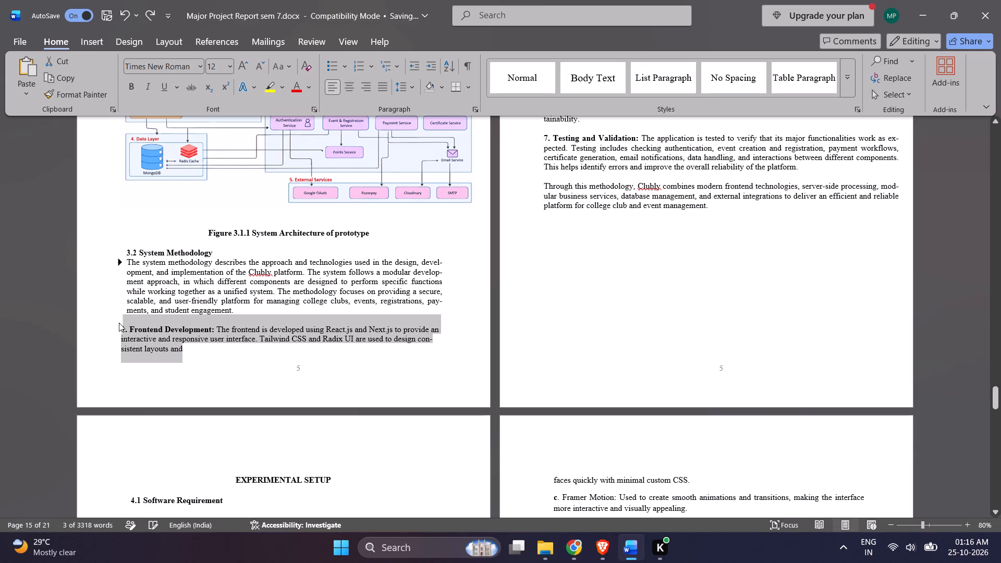
drag(119, 323, 124, 325)
click(329, 92)
click(329, 92)
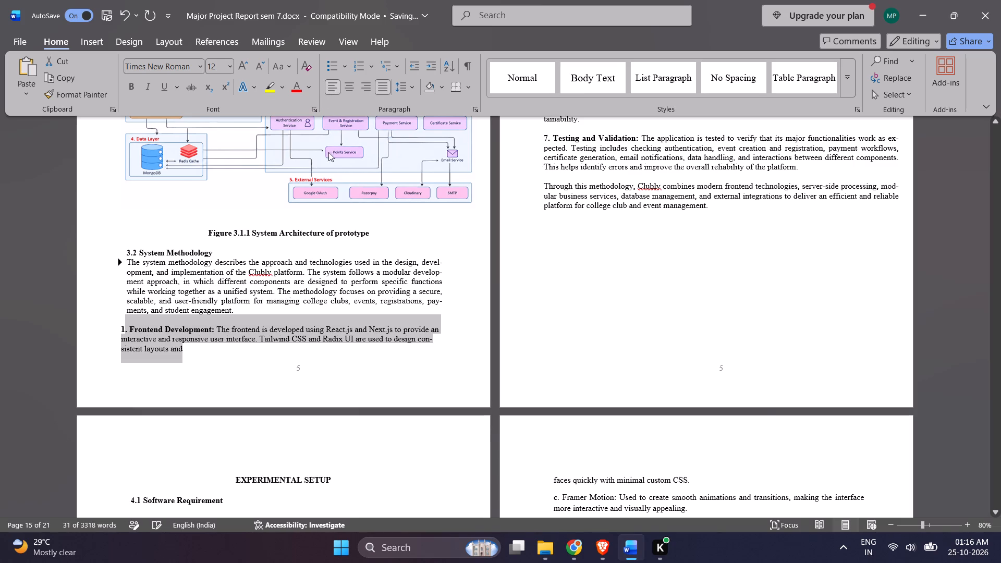
click(351, 316)
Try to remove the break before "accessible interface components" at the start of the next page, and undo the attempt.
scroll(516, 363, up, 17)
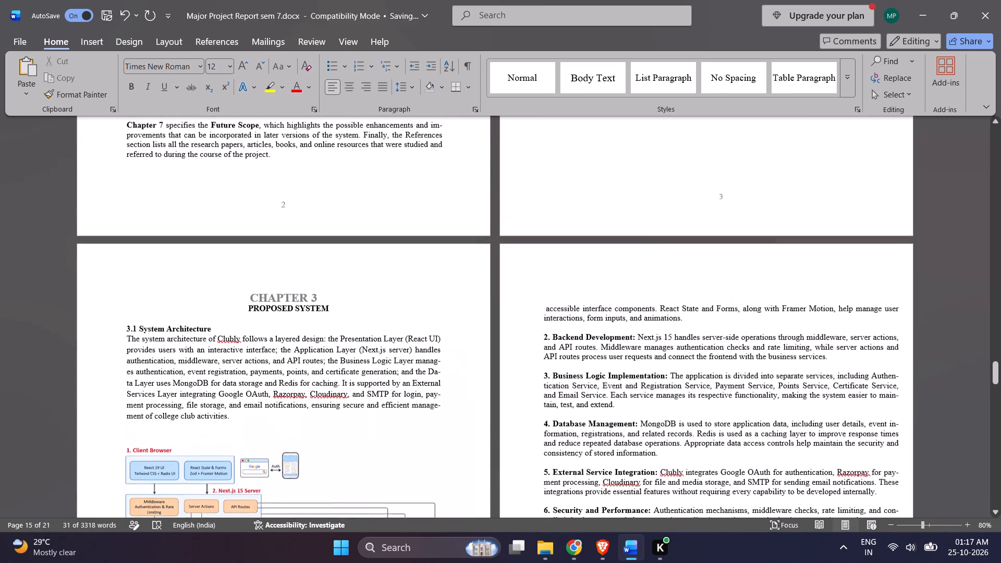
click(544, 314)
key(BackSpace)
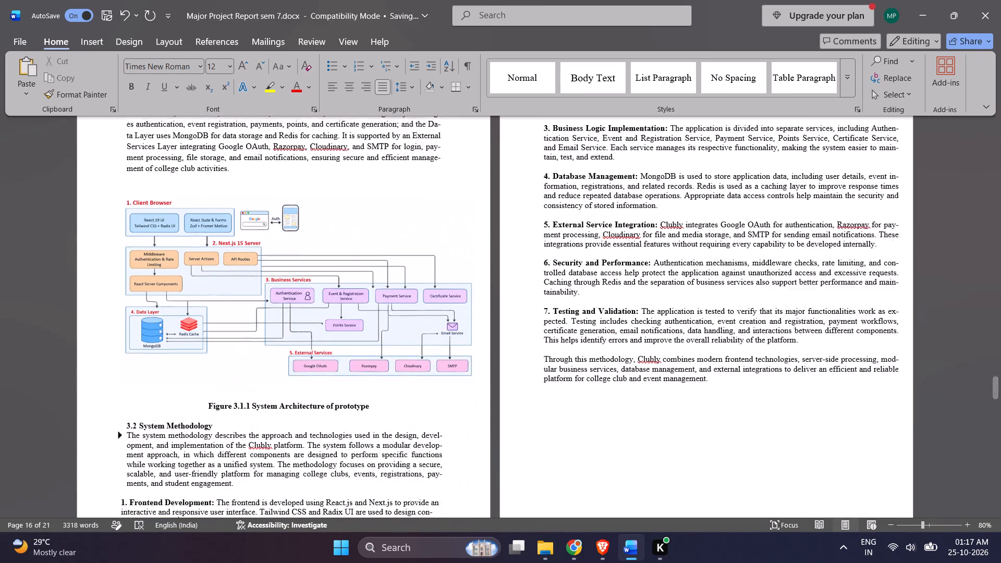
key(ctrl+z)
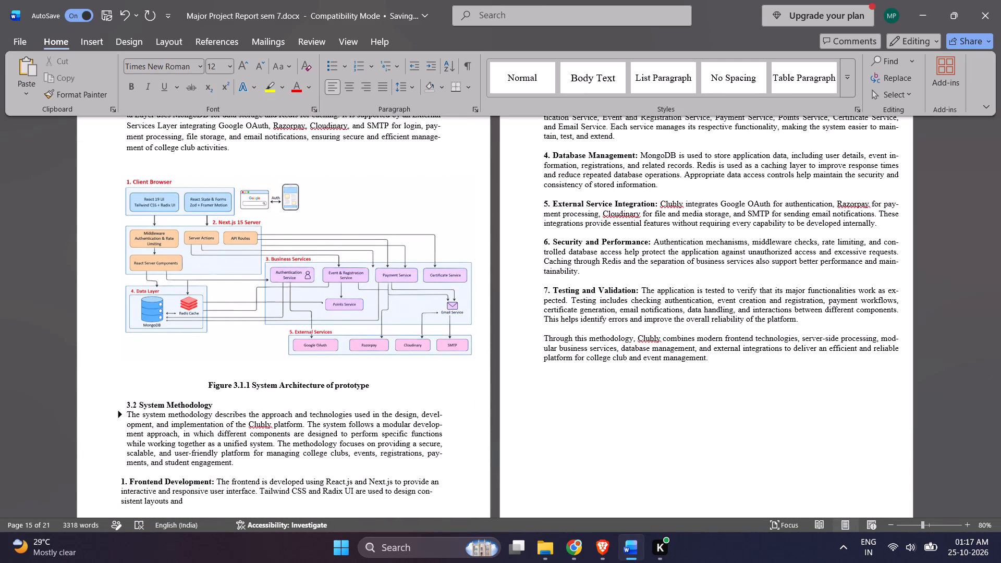
Show the document's paragraph marks and other hidden formatting symbols.
scroll(414, 249, up, 5)
scroll(432, 250, down, 5)
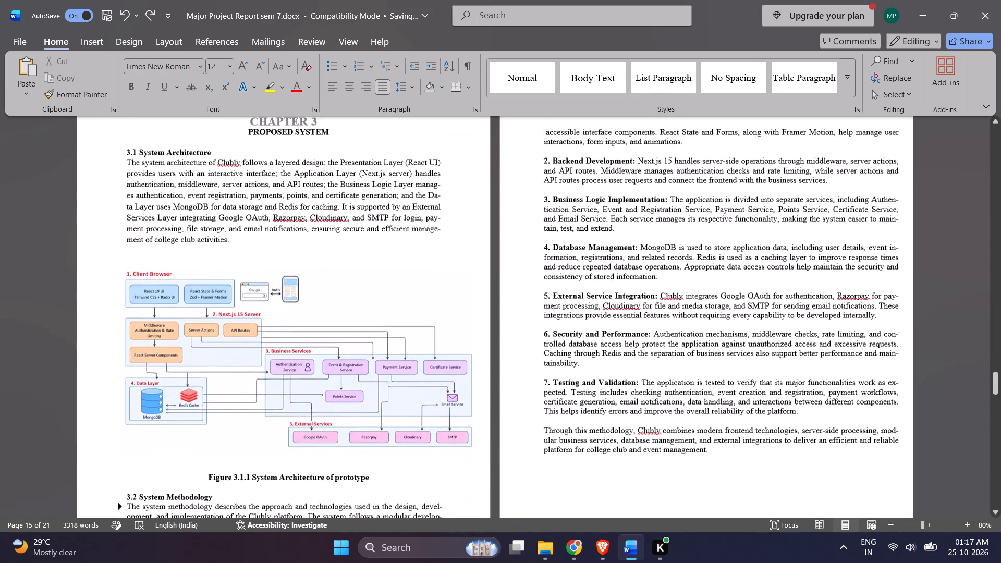
scroll(434, 251, down, 7)
click(468, 64)
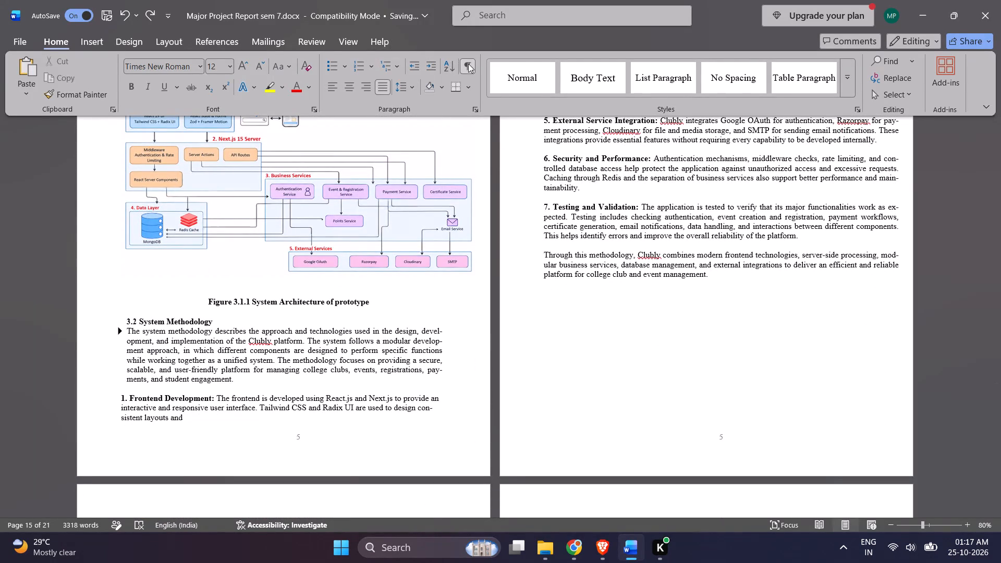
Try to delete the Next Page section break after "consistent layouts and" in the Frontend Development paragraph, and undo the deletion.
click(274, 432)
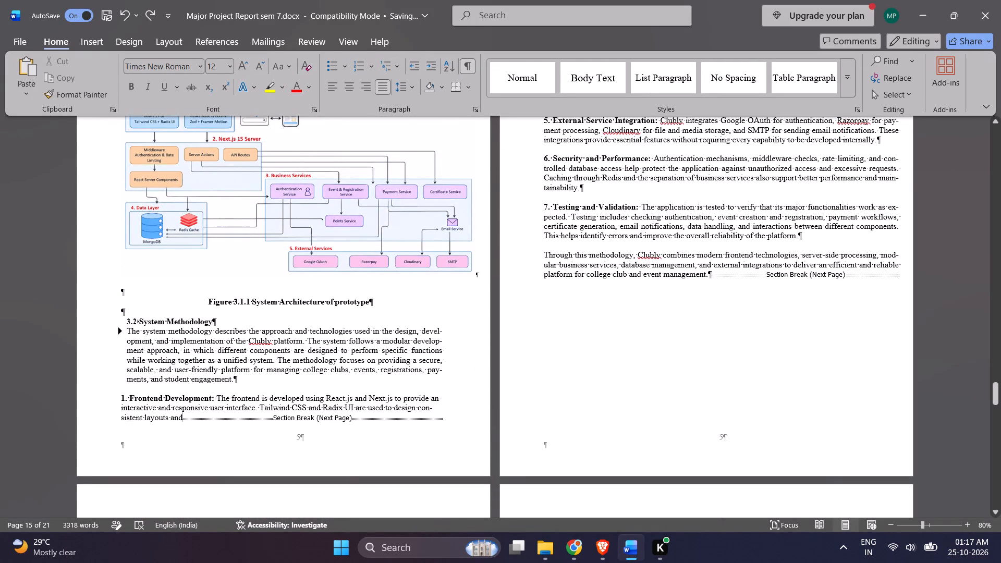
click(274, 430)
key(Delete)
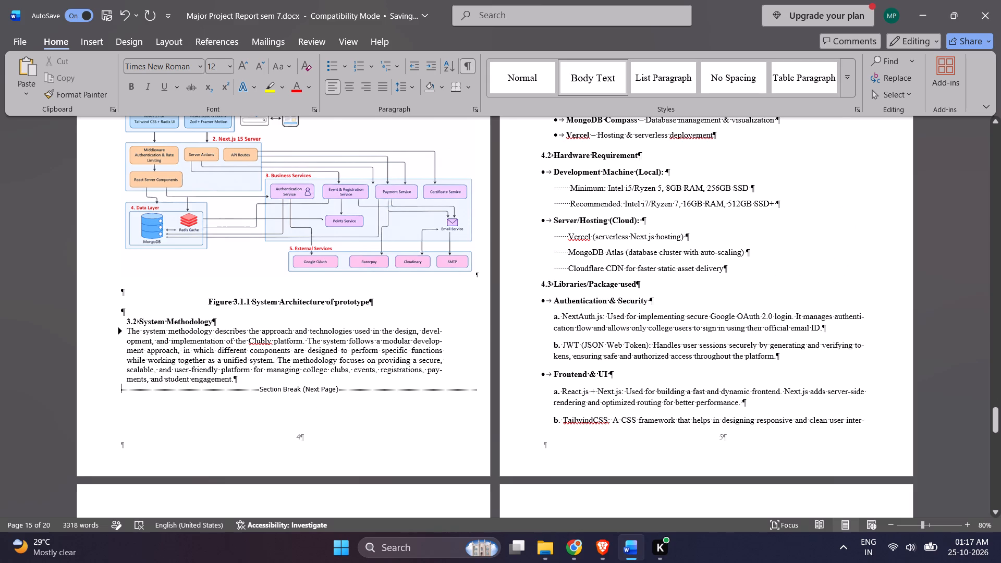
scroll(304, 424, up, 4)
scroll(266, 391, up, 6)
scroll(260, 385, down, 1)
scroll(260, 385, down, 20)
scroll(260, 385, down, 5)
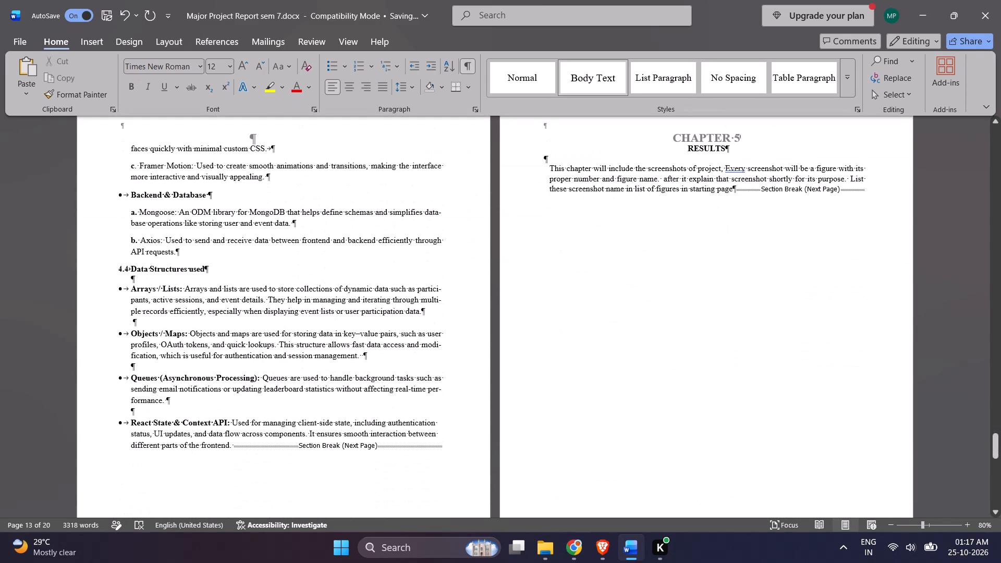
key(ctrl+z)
Examine the Chapter 3 pages around the section break that splits the Frontend Development paragraph.
scroll(237, 422, up, 7)
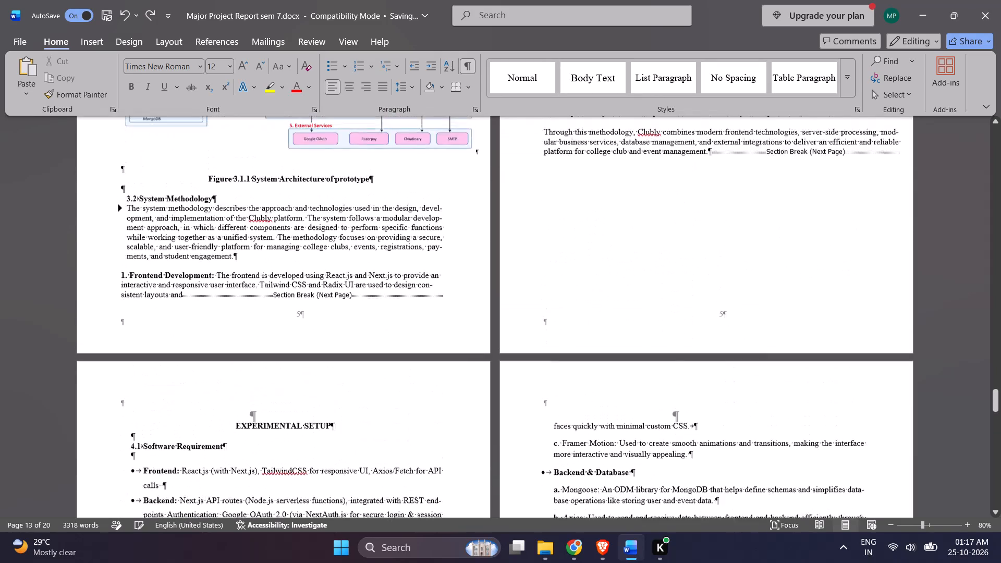
scroll(234, 419, up, 16)
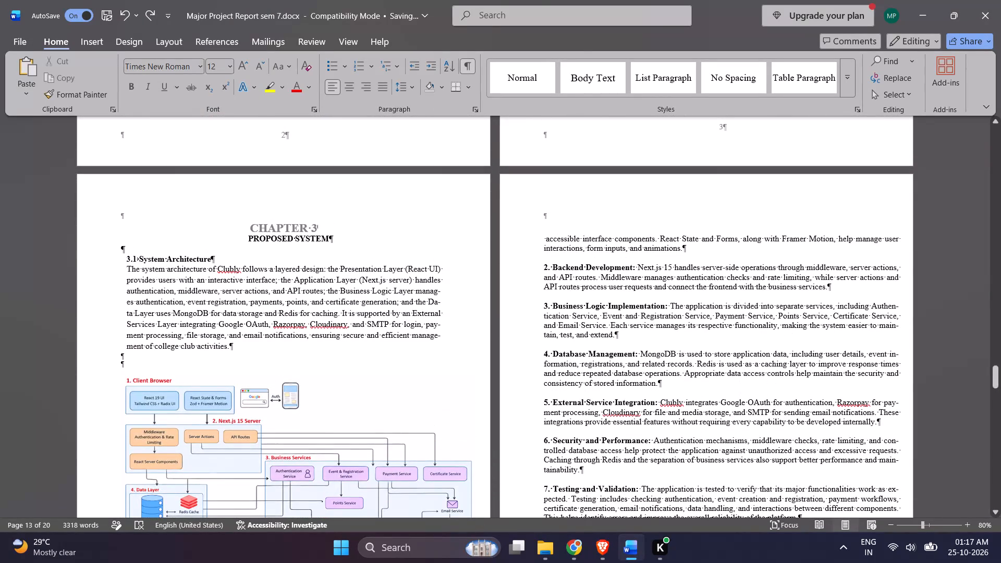
click(561, 209)
scroll(526, 236, down, 12)
scroll(419, 315, up, 1)
scroll(328, 312, down, 7)
scroll(325, 331, up, 1)
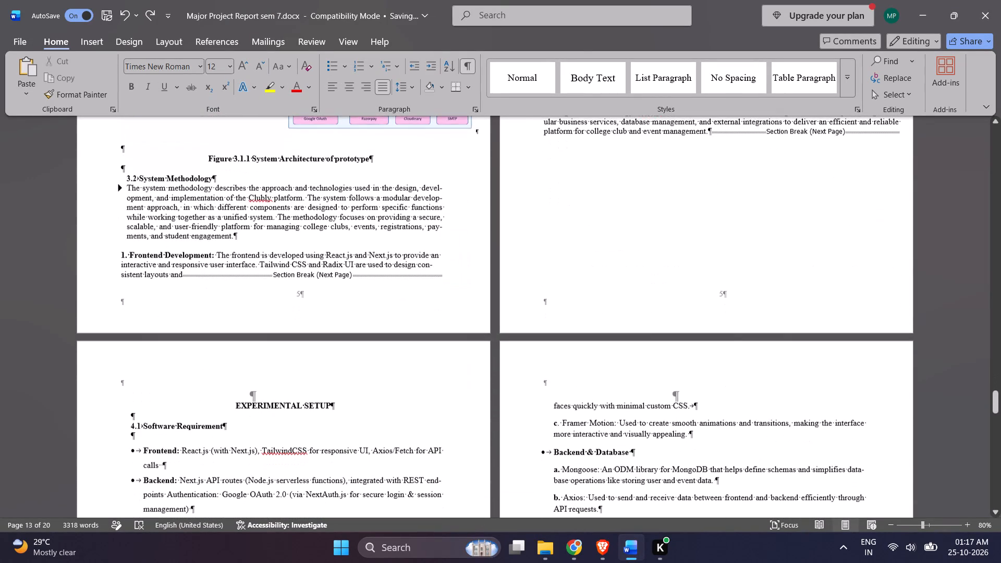
Check the page setup of the section ending at the break after "consistent layouts and".
click(324, 278)
double_click(324, 280)
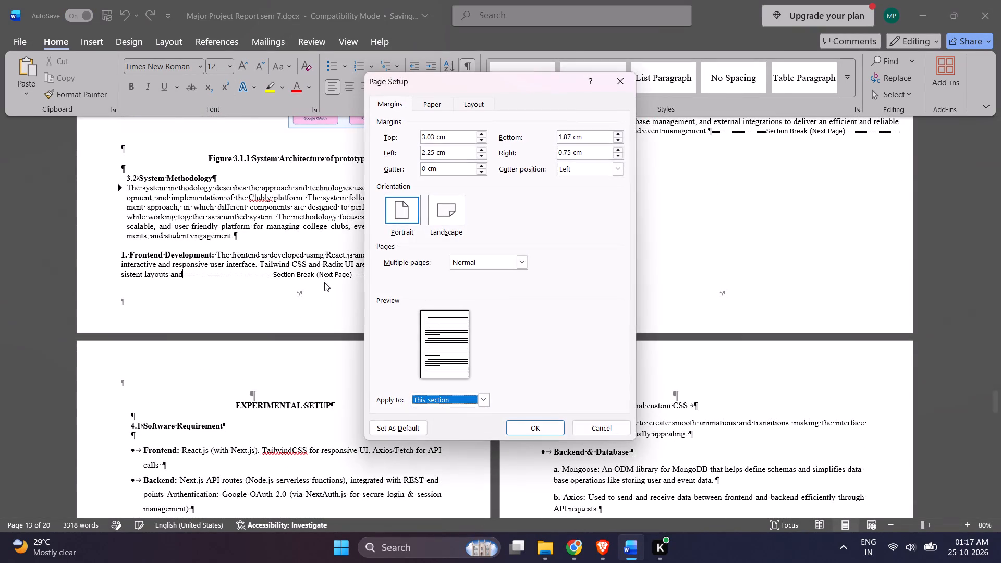
click(303, 287)
click(333, 287)
click(544, 427)
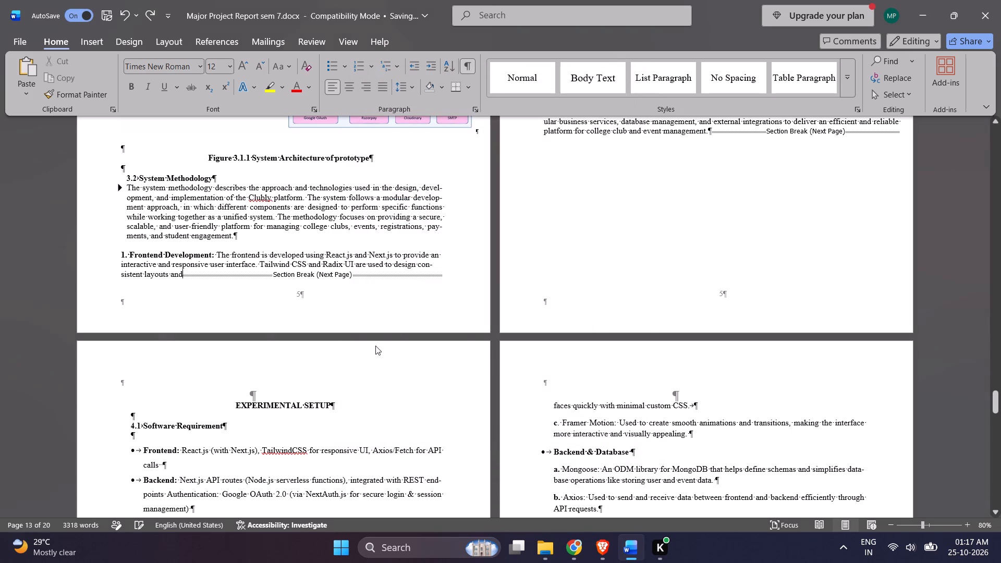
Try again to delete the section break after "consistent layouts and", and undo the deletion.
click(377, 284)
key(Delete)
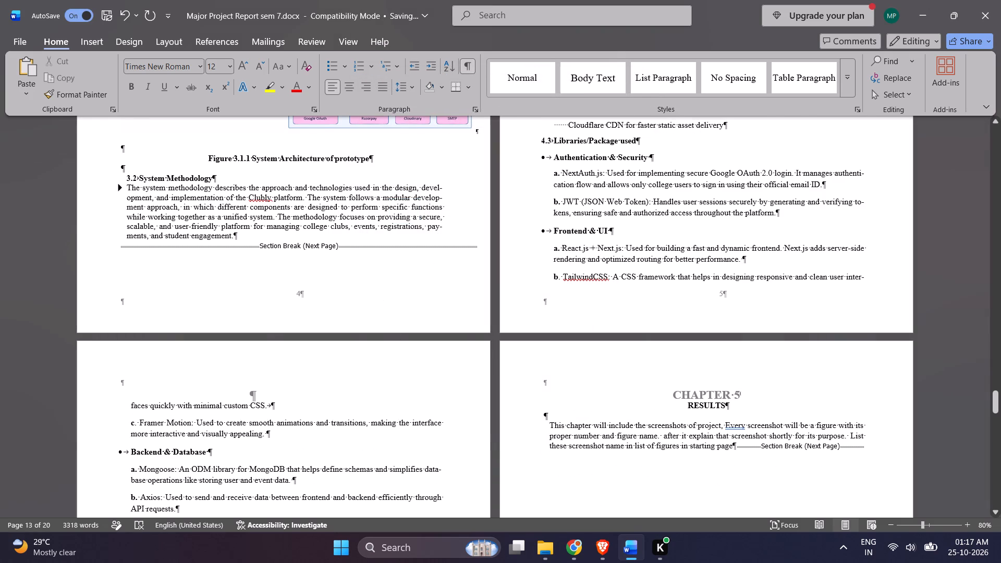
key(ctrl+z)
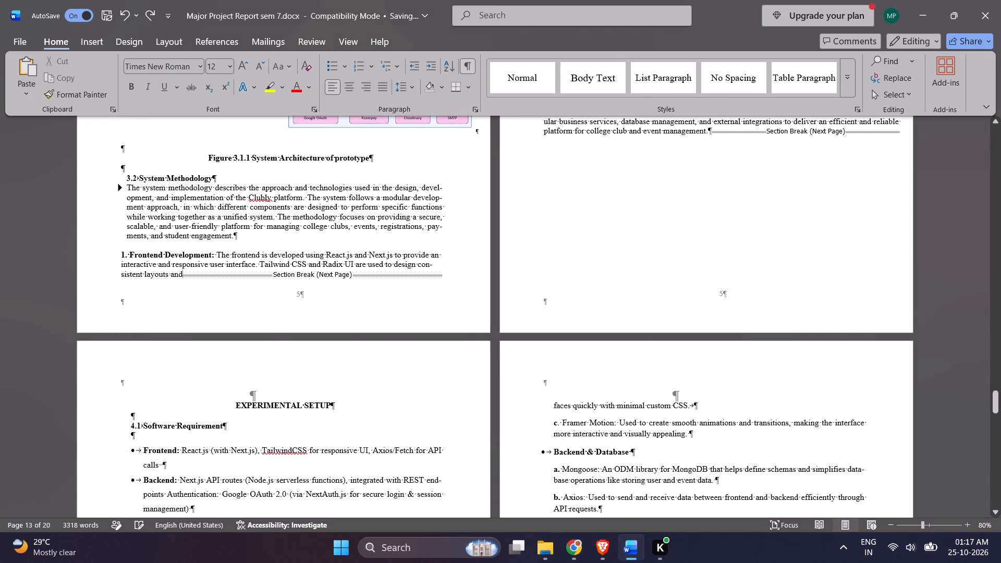
Review the page setup again for the section ending after "consistent layouts and".
double_click(439, 273)
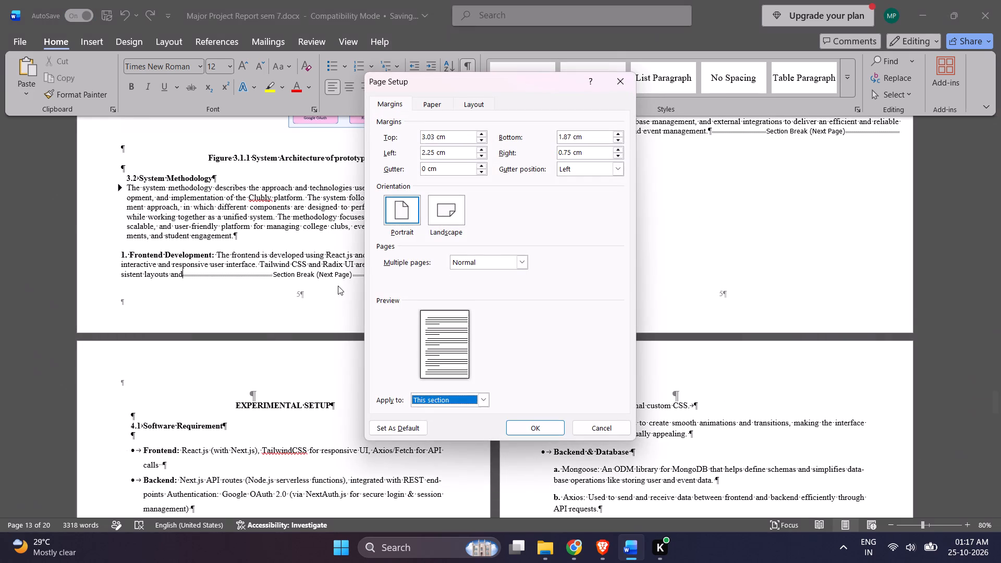
click(338, 286)
click(530, 428)
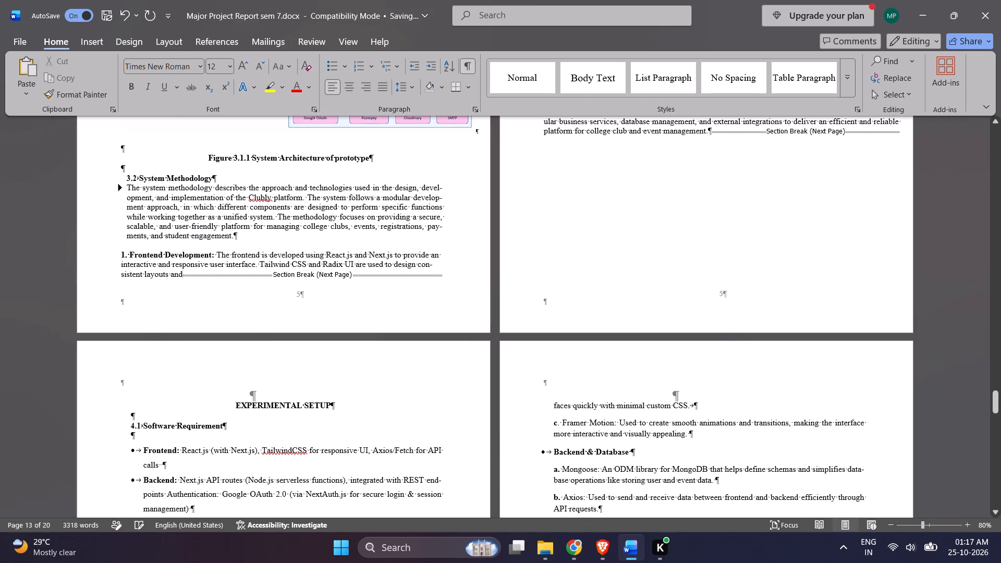
scroll(586, 207, up, 18)
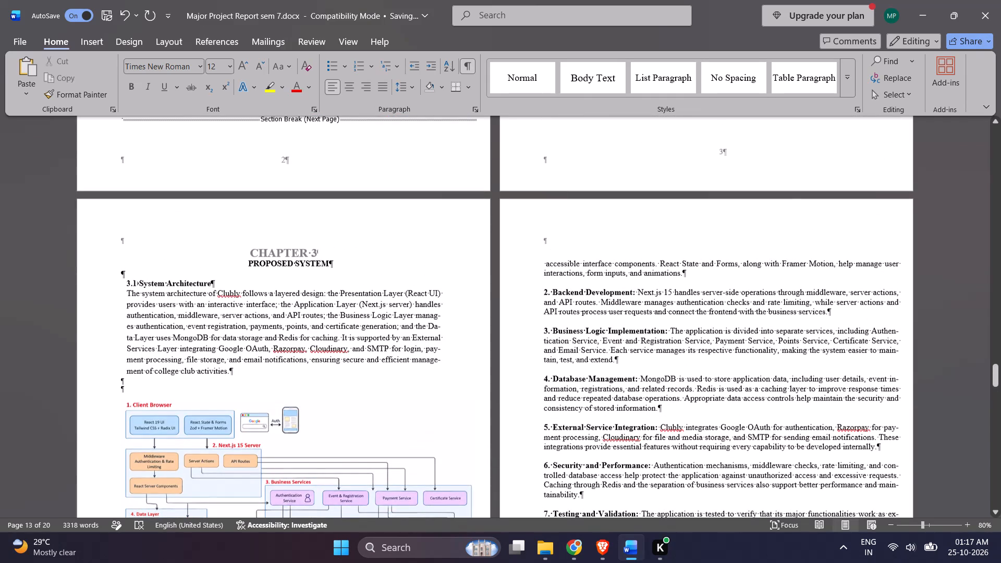
Inspect the headers and footers of the Chapter 3 pages on either side of the section break.
click(553, 246)
double_click(547, 241)
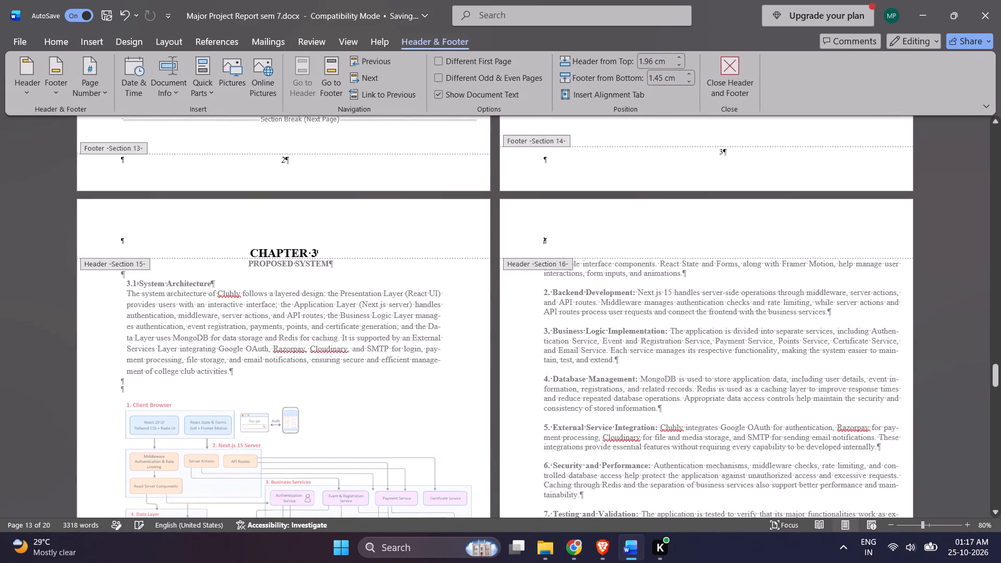
scroll(528, 265, down, 14)
scroll(377, 321, up, 1)
scroll(367, 325, down, 5)
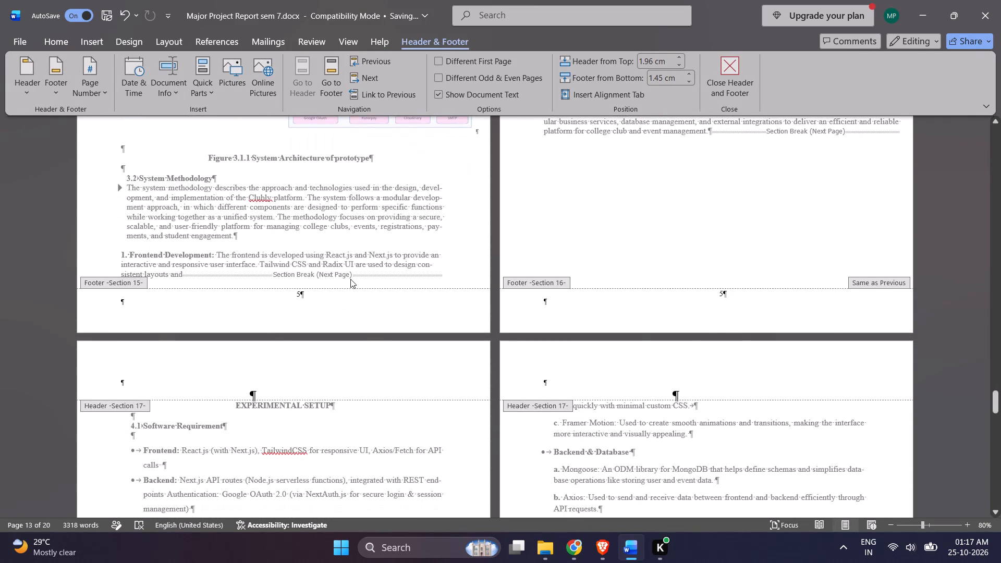
double_click(348, 273)
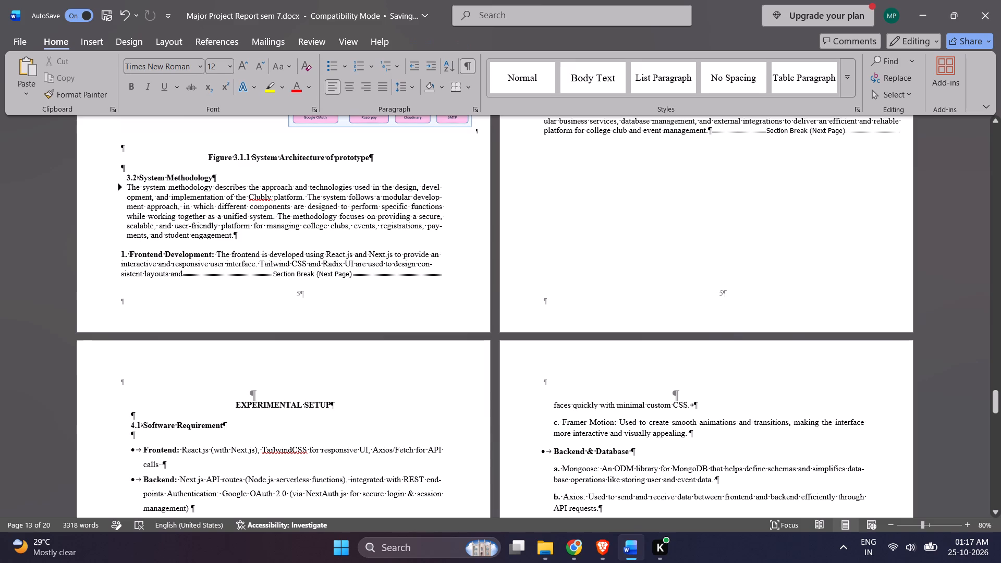
Check the page margins of the section ending after "consistent layouts and" once more.
click(304, 283)
double_click(305, 277)
click(305, 277)
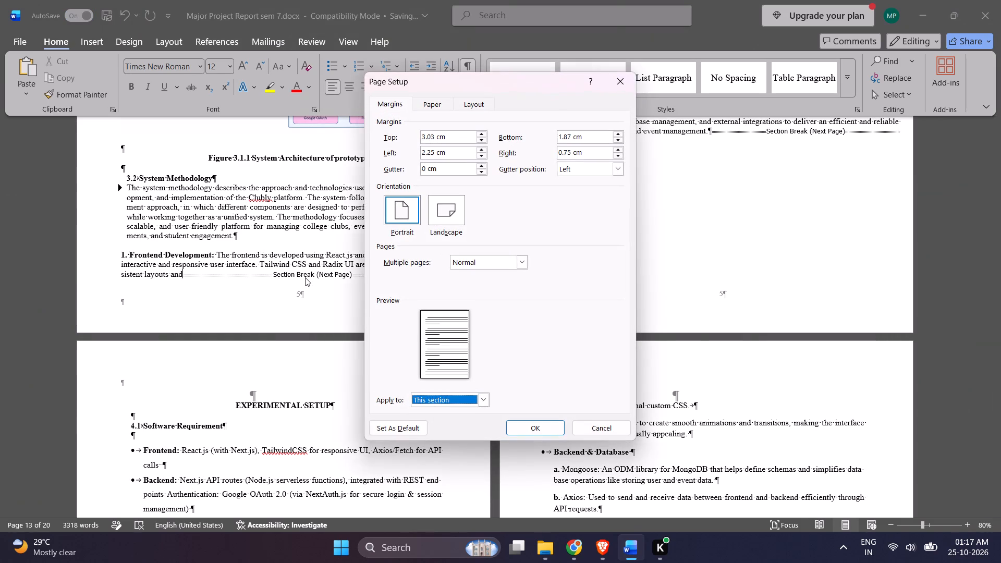
scroll(305, 277, up, 1)
click(517, 428)
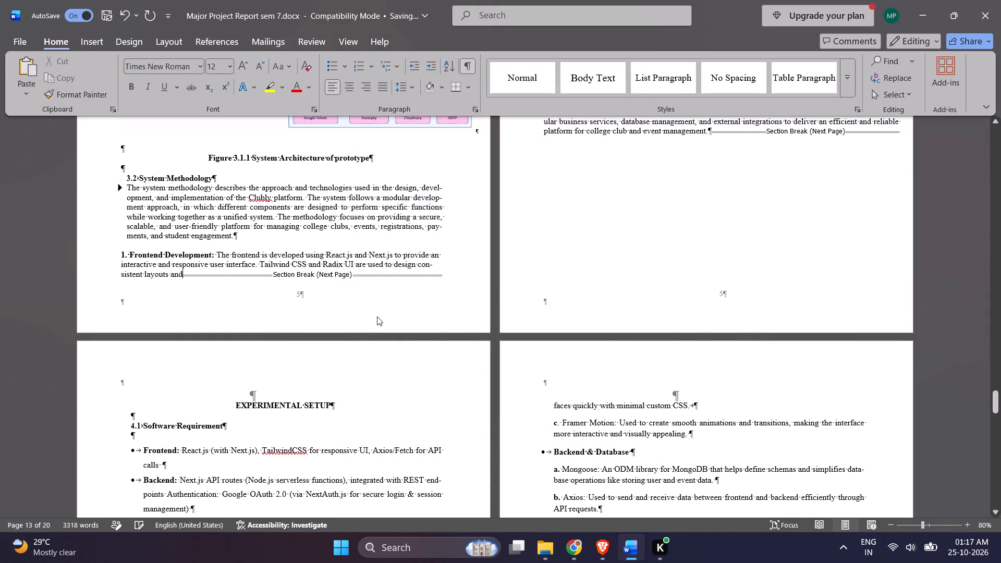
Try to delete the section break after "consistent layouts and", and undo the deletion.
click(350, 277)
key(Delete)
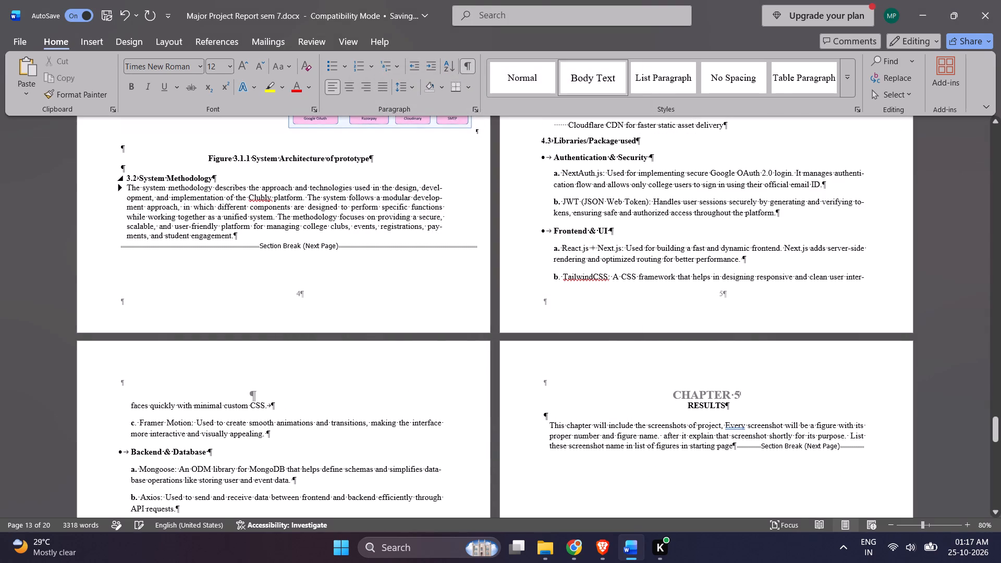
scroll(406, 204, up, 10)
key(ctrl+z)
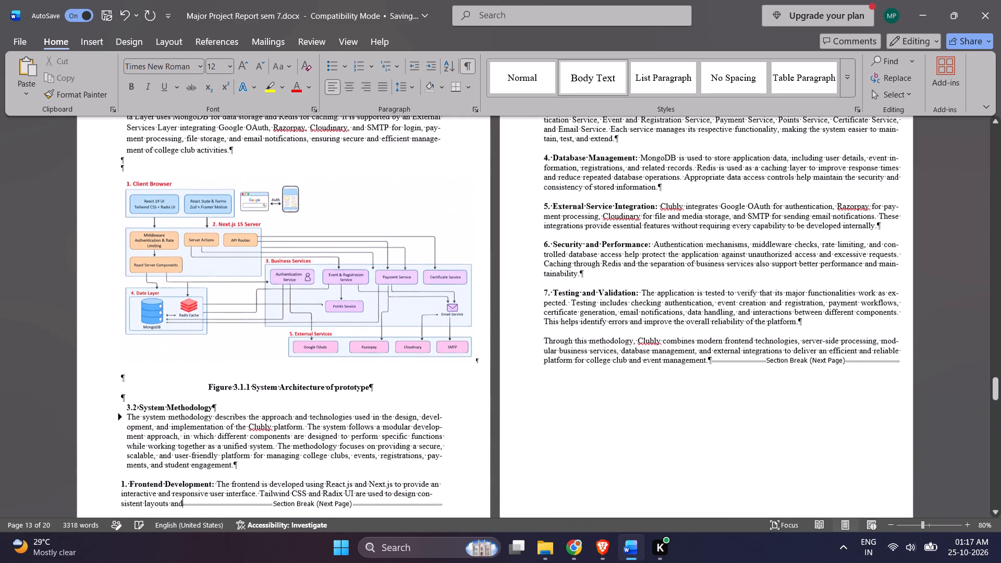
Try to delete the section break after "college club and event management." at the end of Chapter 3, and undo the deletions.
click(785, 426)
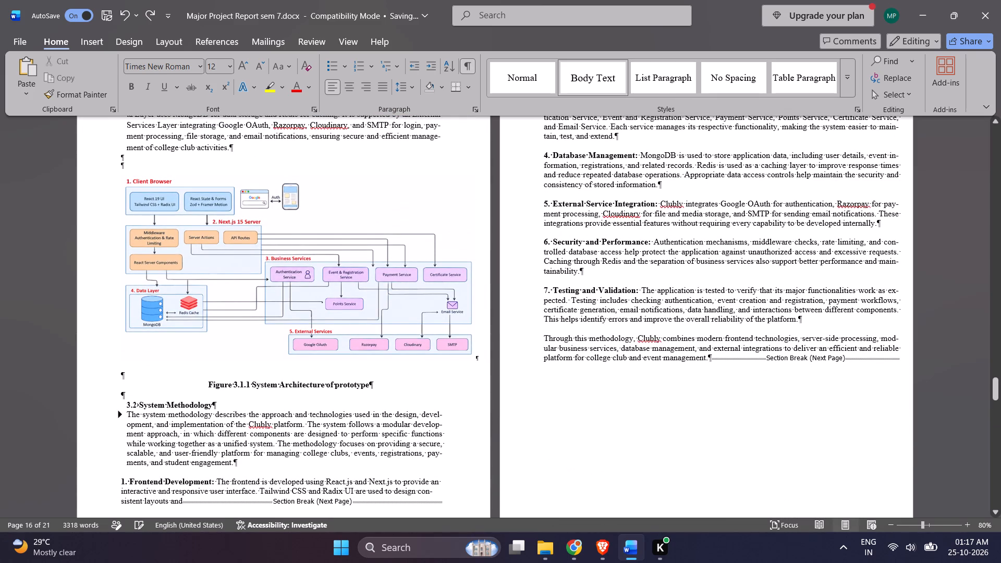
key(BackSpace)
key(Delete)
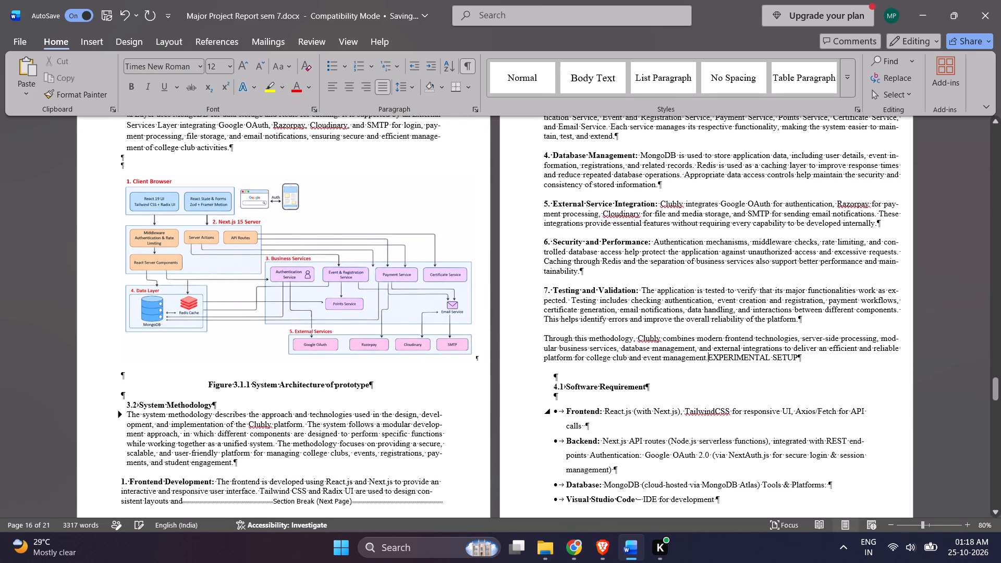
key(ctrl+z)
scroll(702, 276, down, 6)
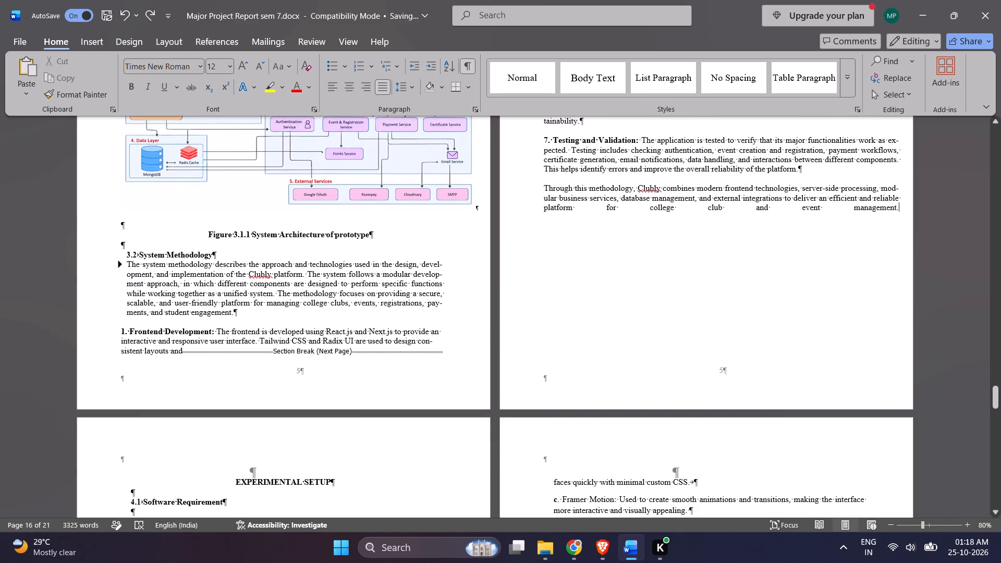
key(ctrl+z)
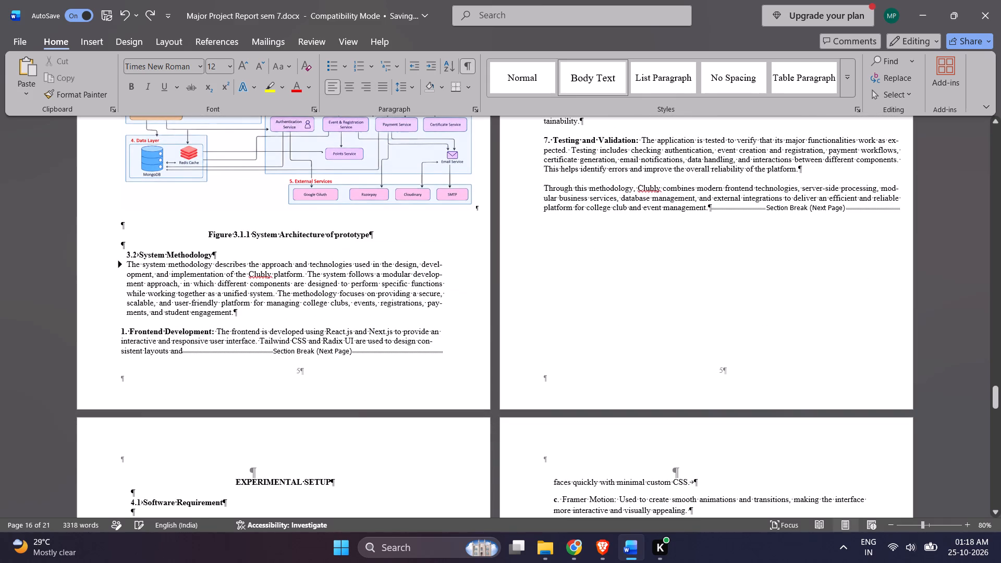
Hide the paragraph and section break formatting marks in the document.
click(467, 65)
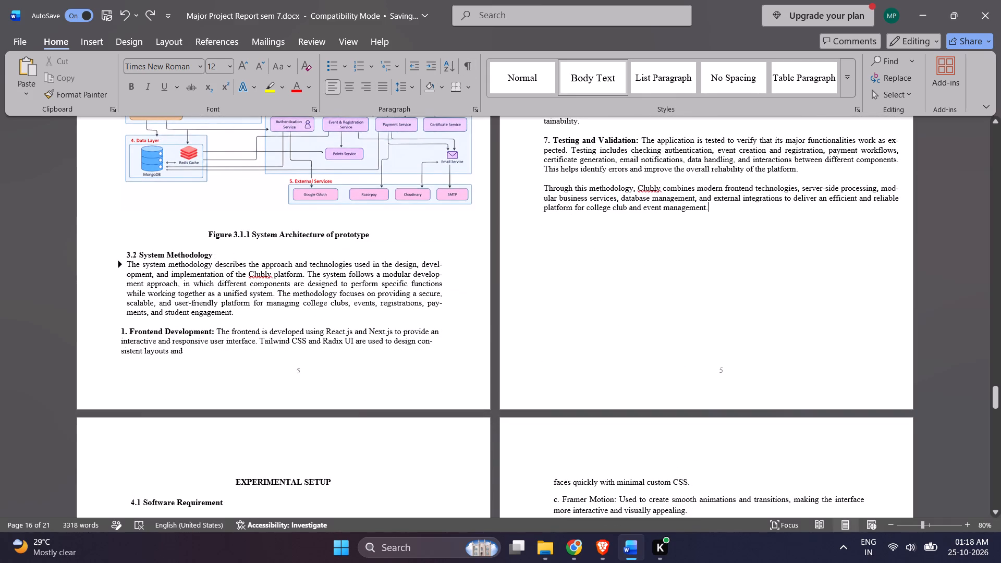
scroll(312, 357, up, 14)
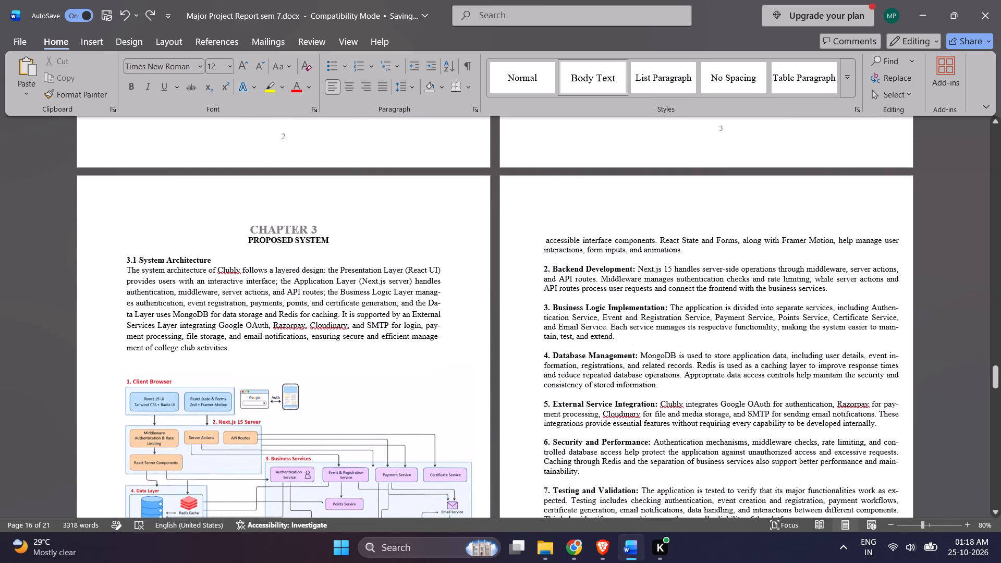
scroll(492, 299, down, 13)
scroll(205, 376, up, 1)
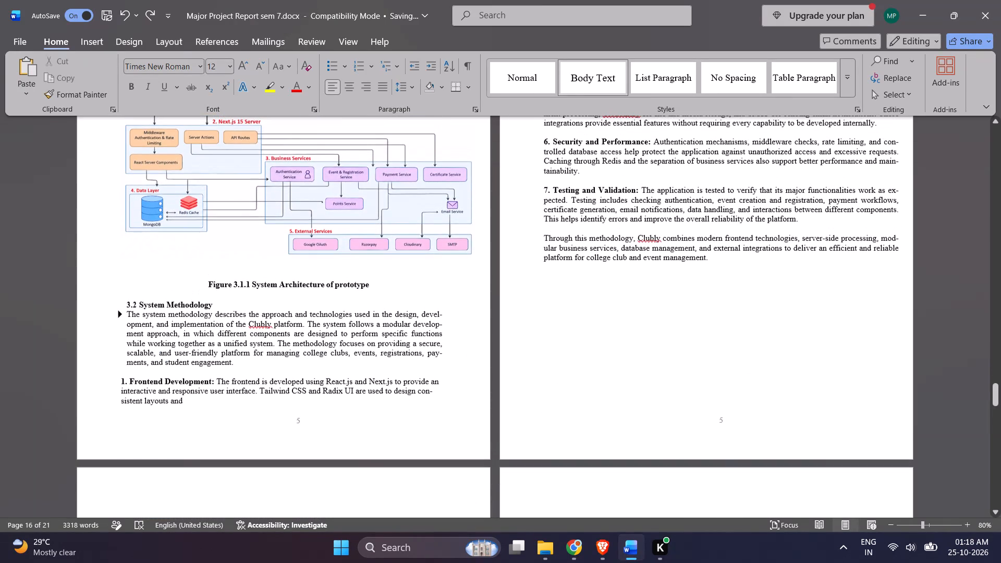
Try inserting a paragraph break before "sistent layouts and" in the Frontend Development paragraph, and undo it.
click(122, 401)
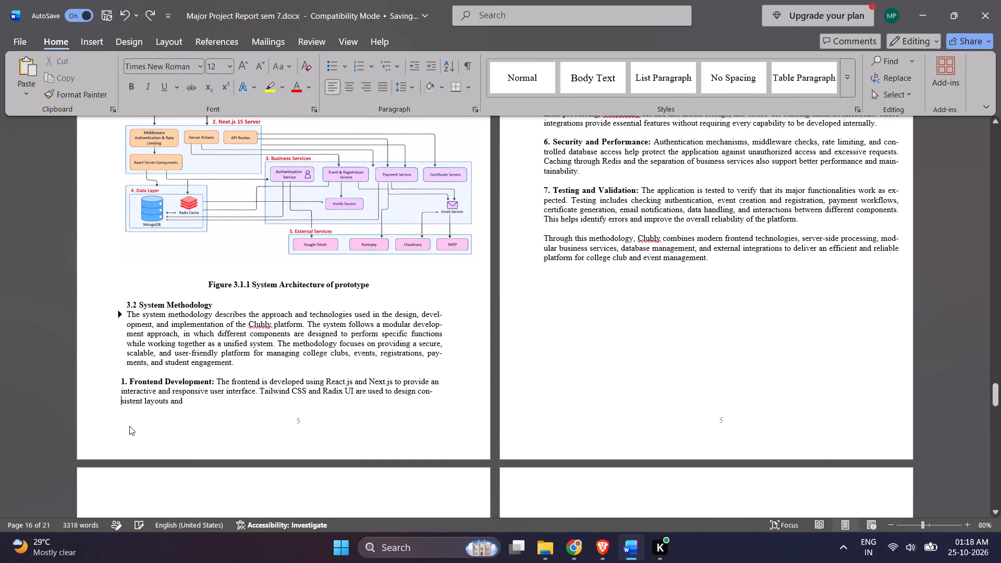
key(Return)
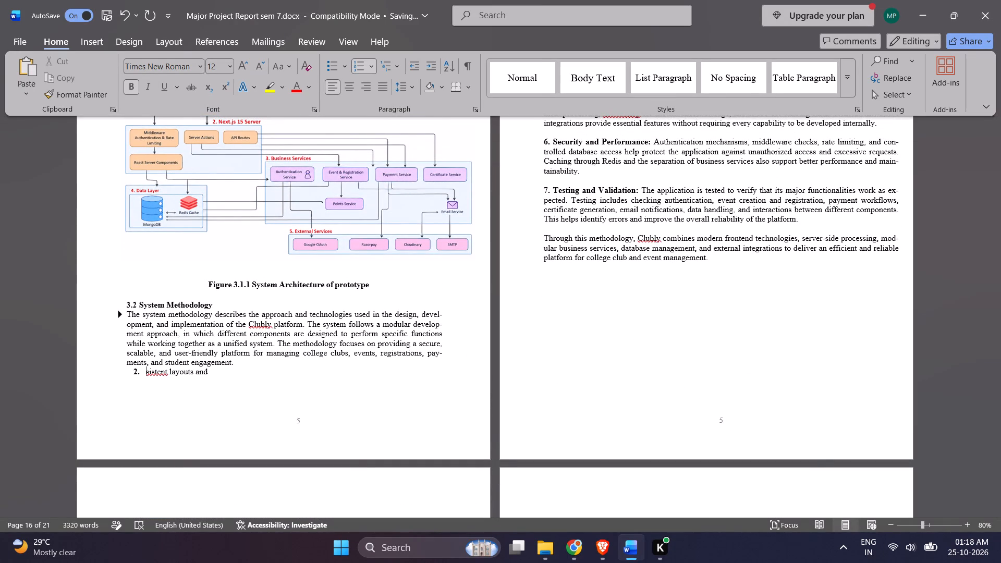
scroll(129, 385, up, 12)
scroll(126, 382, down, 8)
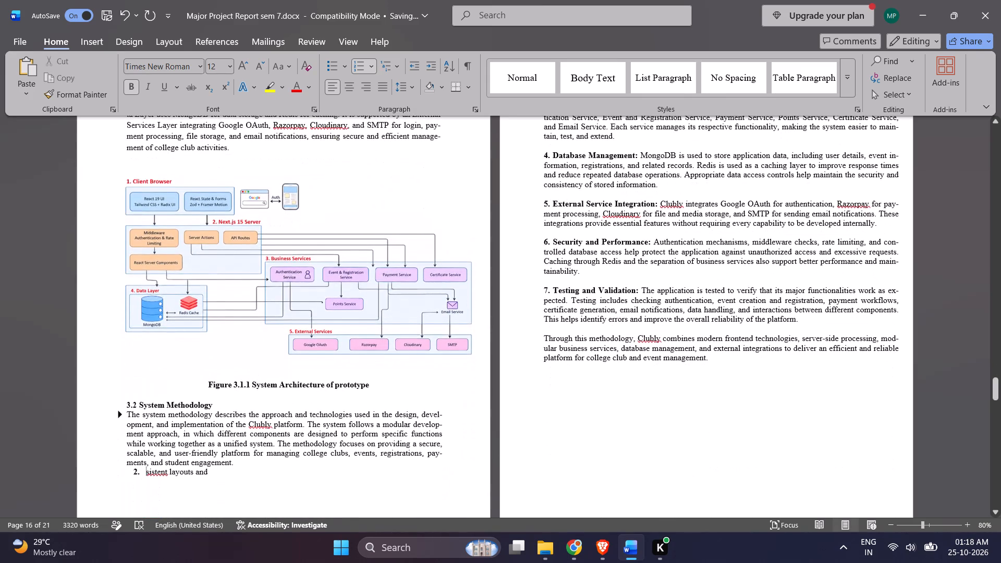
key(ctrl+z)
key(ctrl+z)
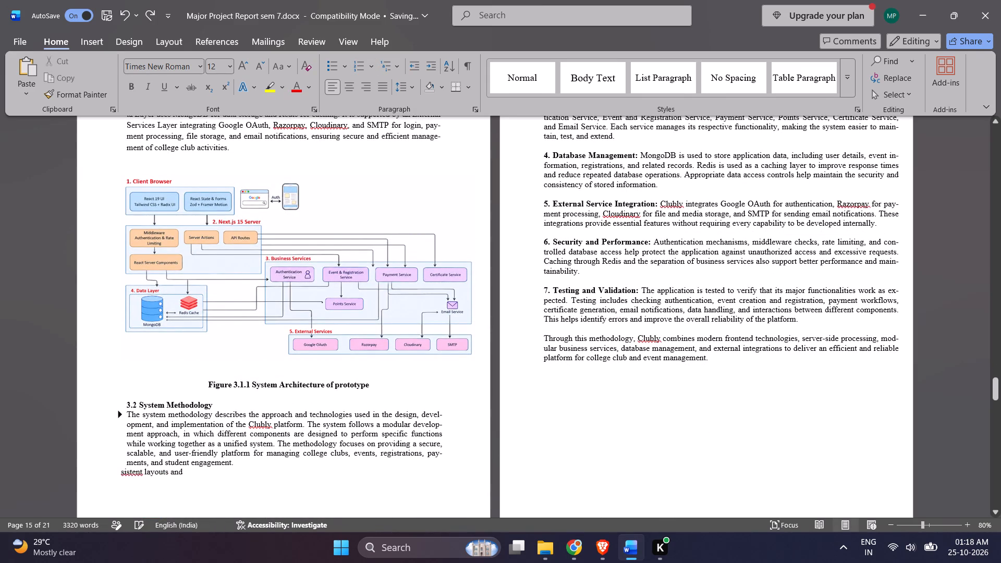
Justify the part of the Frontend Development paragraph that ends with "consistent layouts and".
scroll(157, 396, down, 6)
click(198, 350)
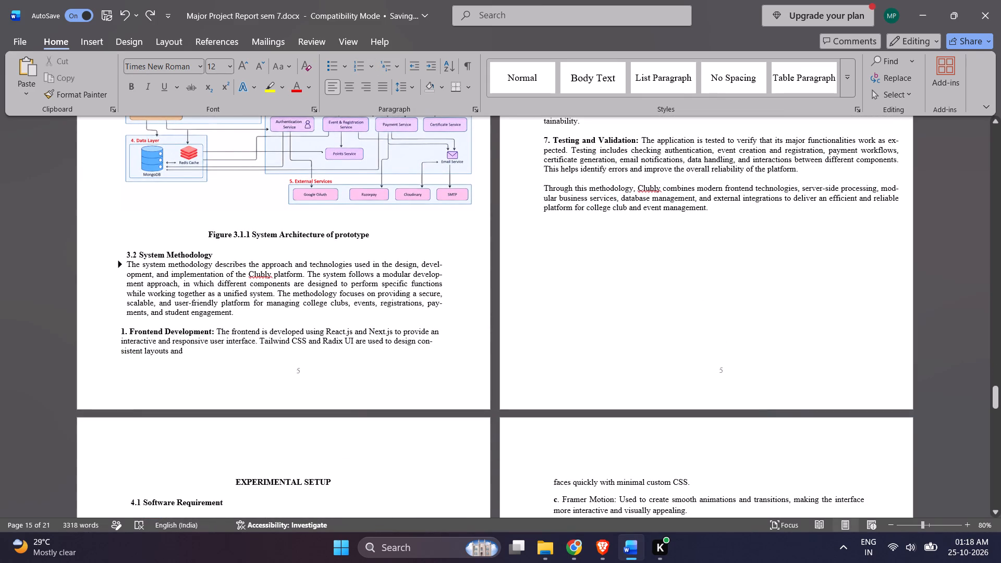
drag(189, 352, 130, 333)
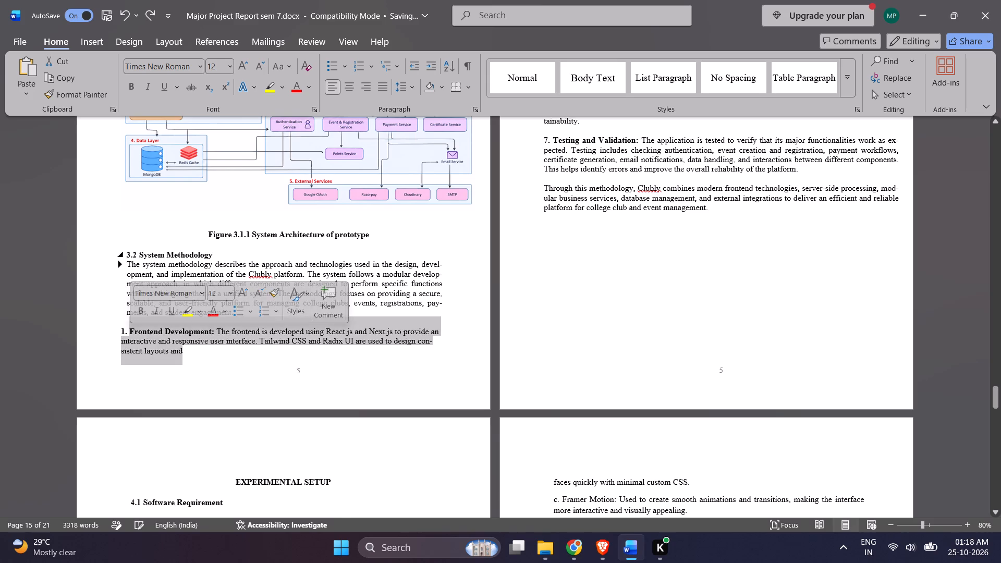
click(388, 90)
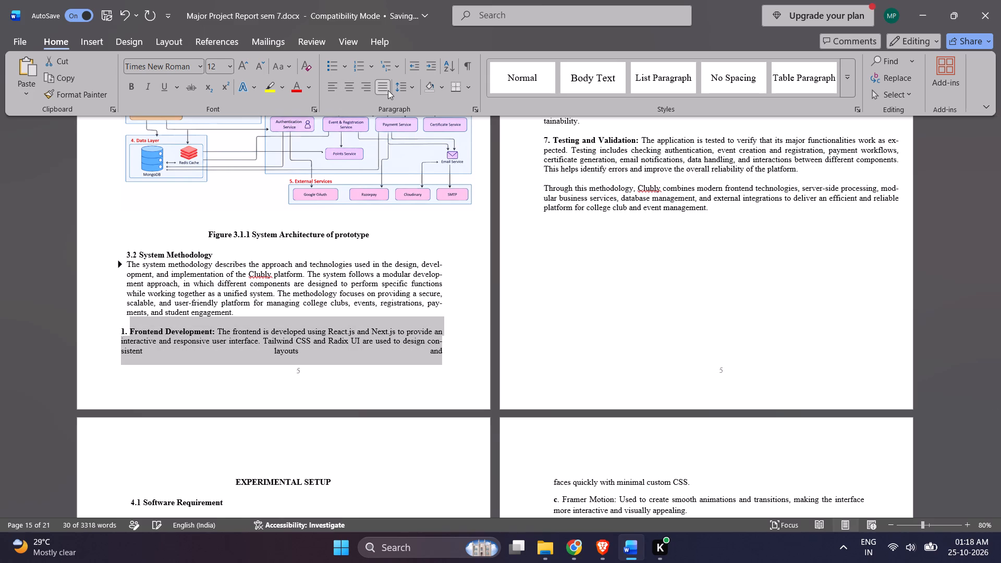
click(371, 362)
Save the report after looking over the Chapter 3 pages.
scroll(442, 358, up, 7)
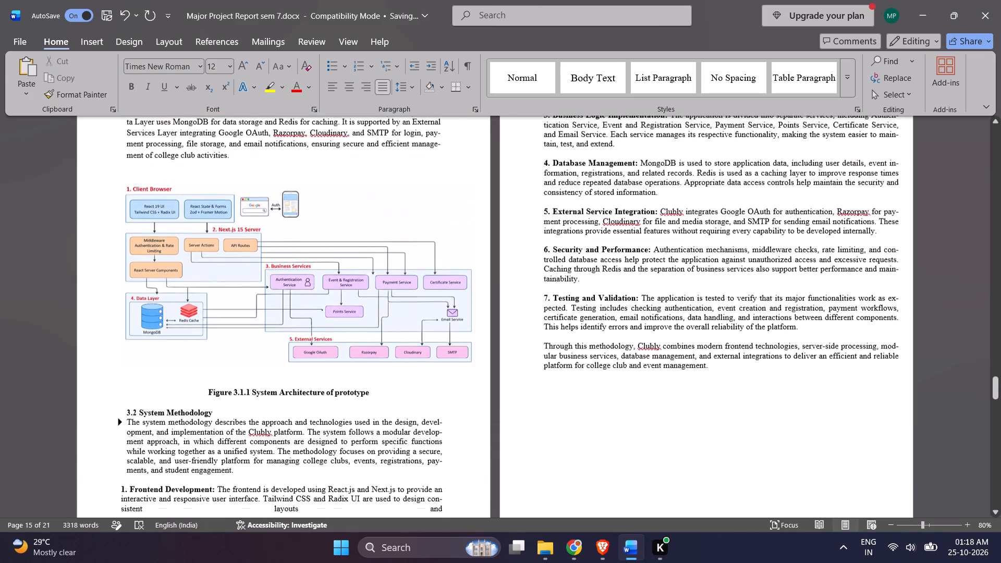
scroll(435, 335, down, 6)
scroll(580, 313, up, 6)
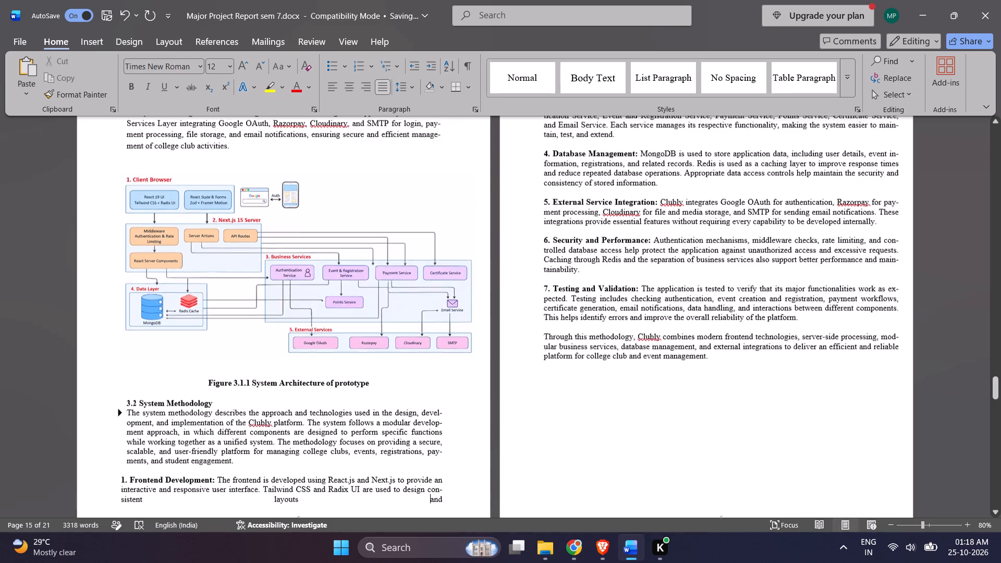
scroll(576, 304, up, 5)
scroll(564, 237, down, 6)
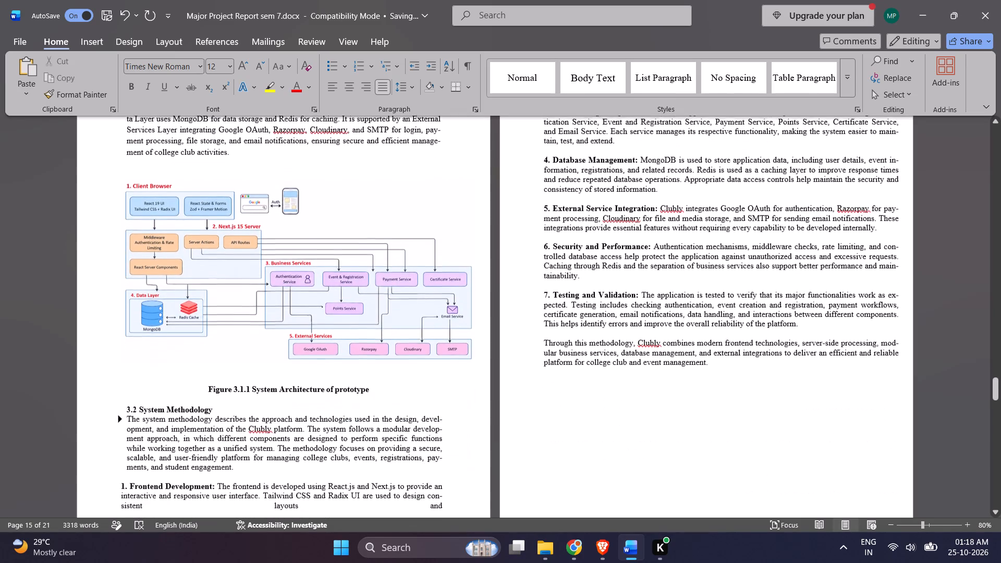
key(ctrl+s)
Review the report's layout from the List of Abbreviations through Chapter 4, comparing Chapter 3 with the other chapters.
scroll(413, 312, up, 9)
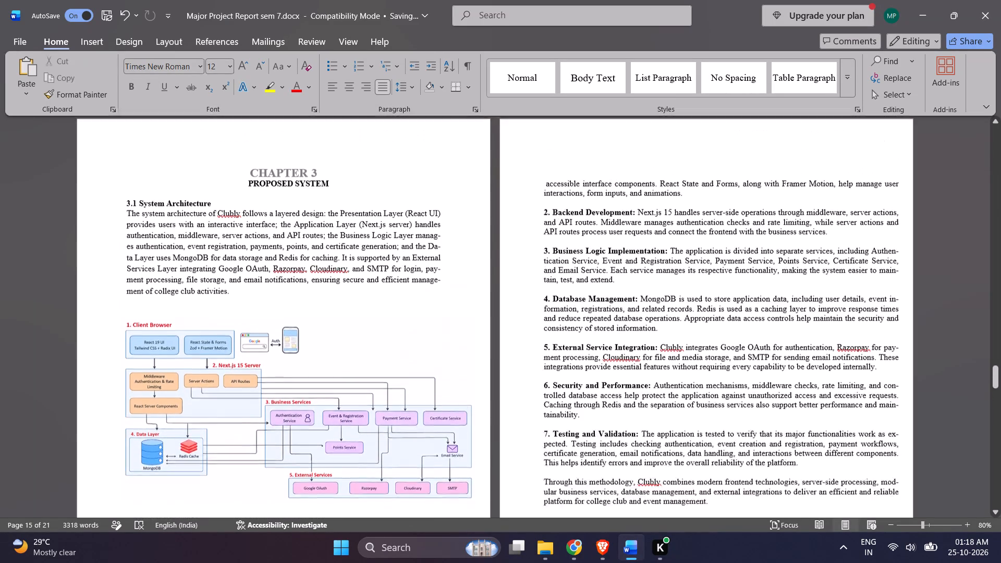
ctrl+scroll(418, 285, down, 3)
ctrl+scroll(429, 313, up, 1)
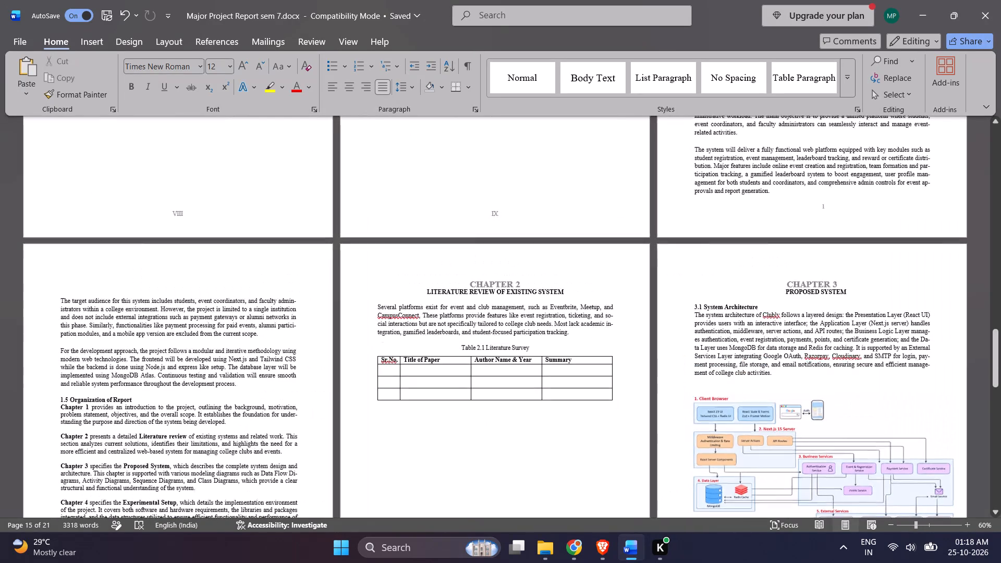
scroll(449, 347, up, 4)
scroll(445, 297, up, 13)
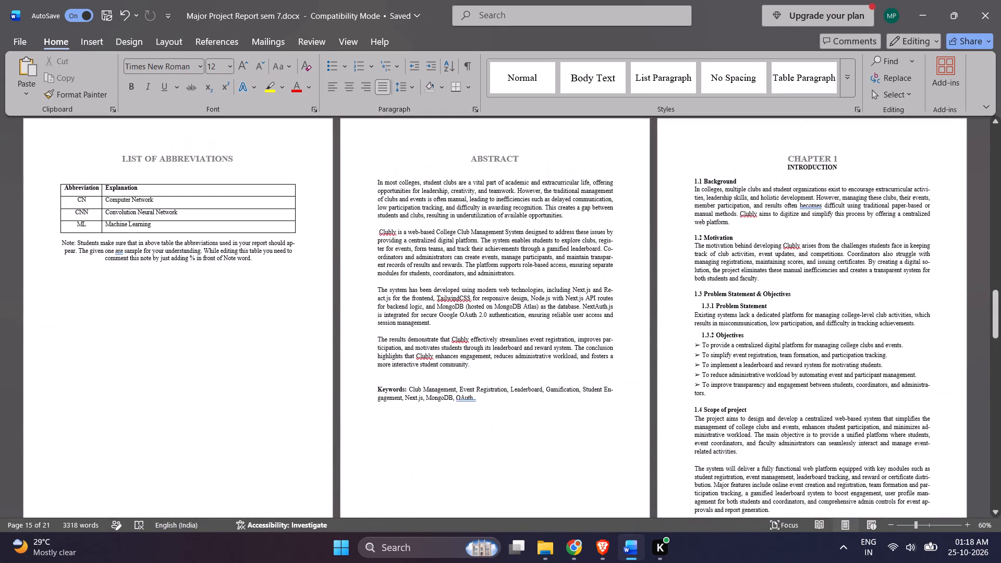
scroll(442, 263, up, 4)
scroll(442, 263, down, 9)
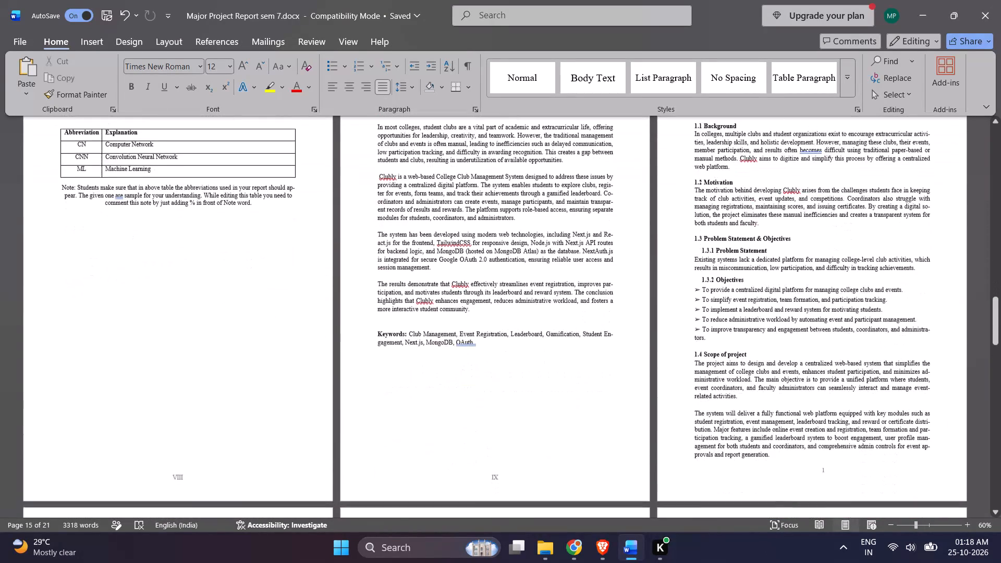
scroll(449, 258, down, 3)
scroll(434, 258, up, 6)
scroll(431, 260, down, 20)
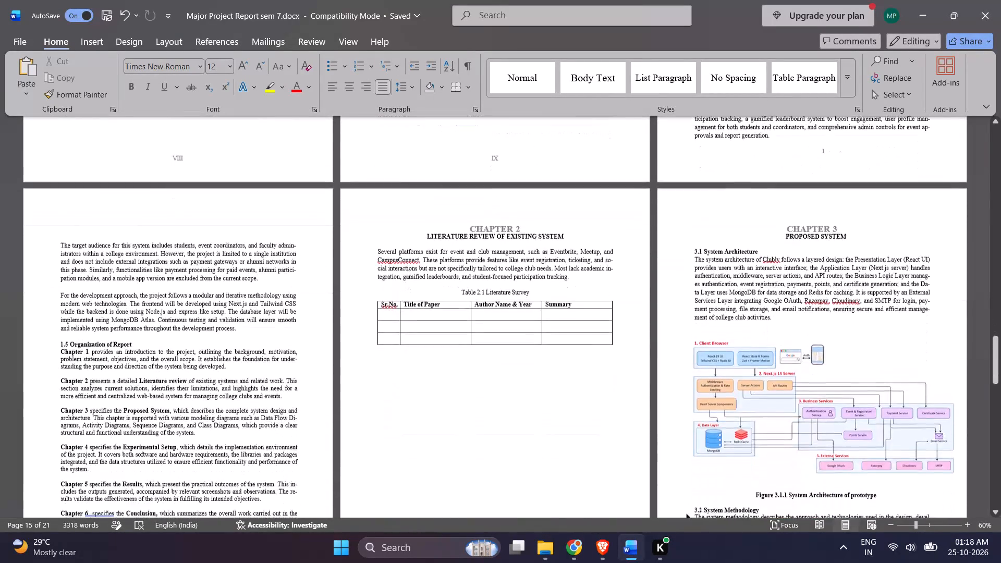
scroll(438, 264, down, 3)
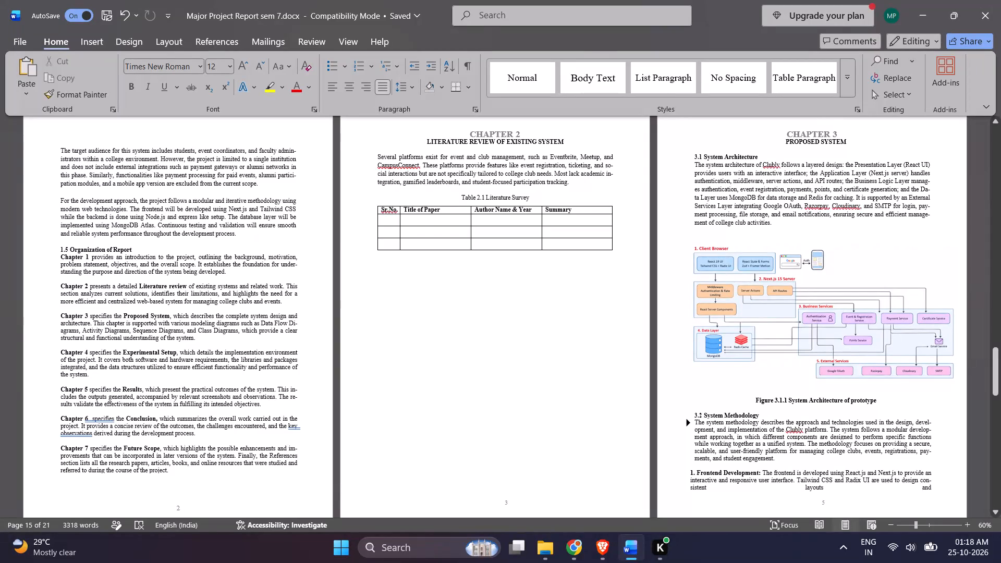
scroll(556, 266, down, 19)
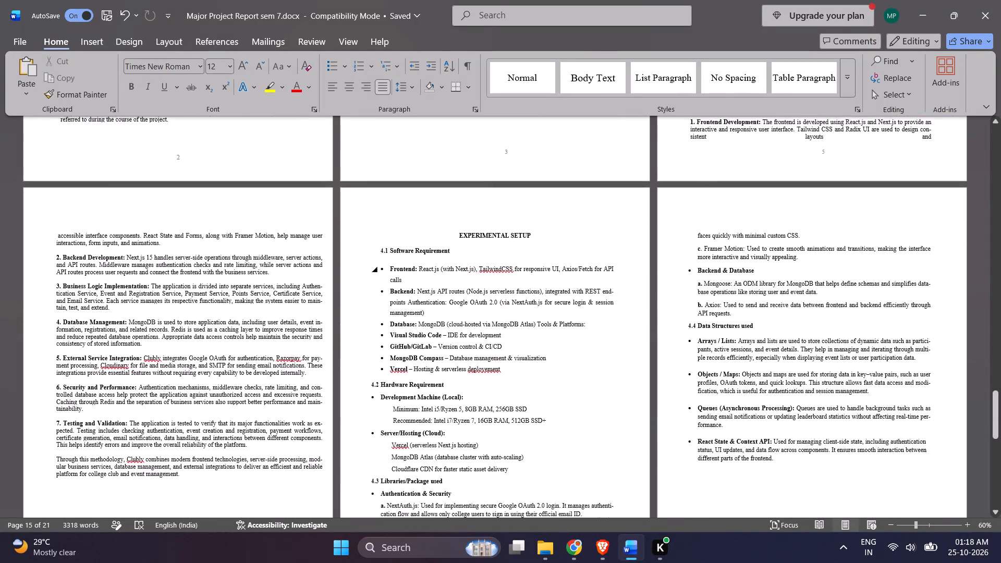
scroll(504, 261, down, 3)
scroll(500, 262, up, 10)
scroll(463, 297, down, 7)
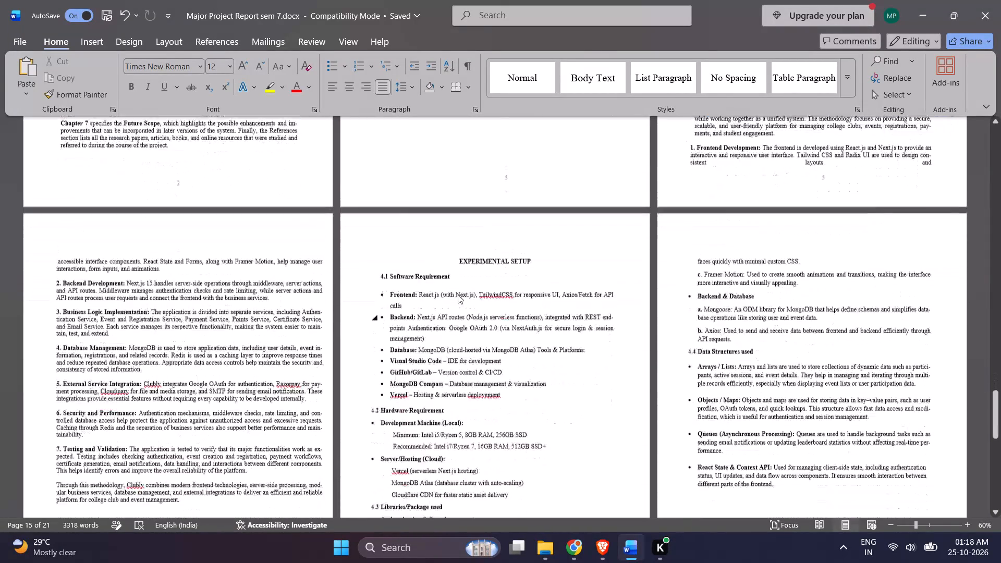
Switch from the report to the Kuro window.
key(alt+Tab)
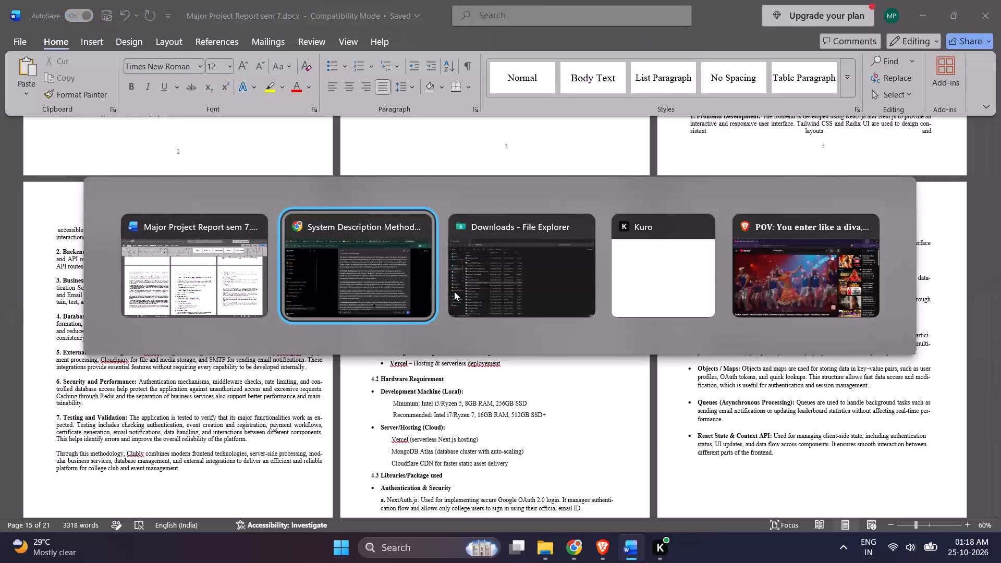
key(alt+Tab)
key(alt+Tab)
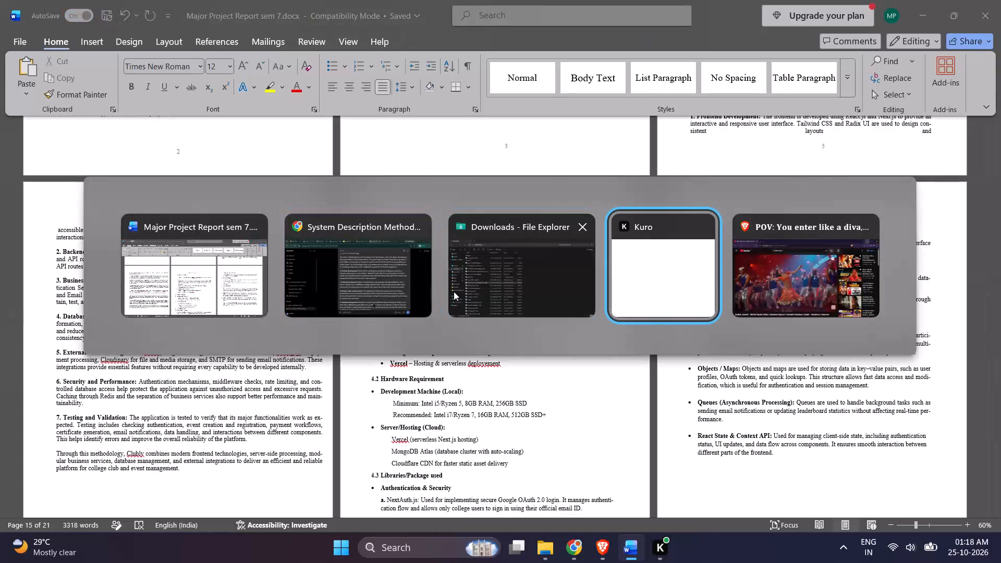